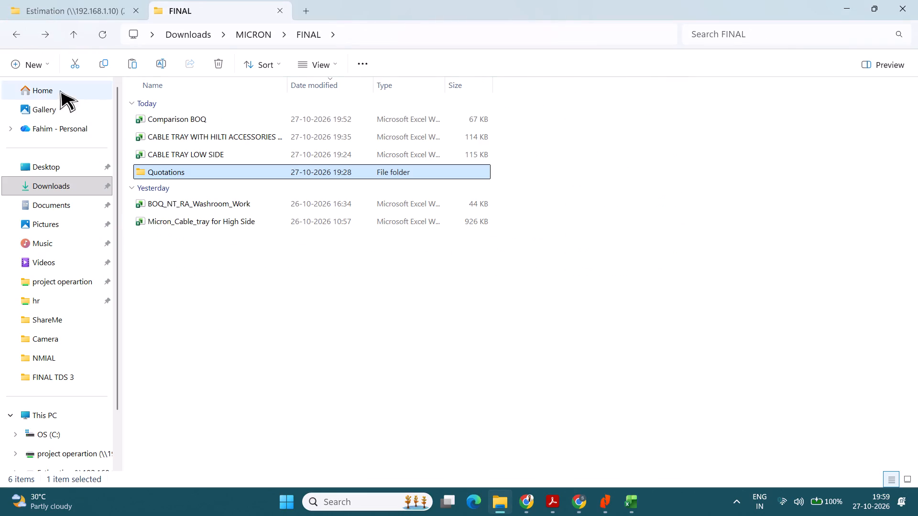
# Open the BOQ_NT_RA_Washroom_Work workbook from the FINAL folder.
pyautogui.click(210, 202)
pyautogui.click(209, 205)
pyautogui.moveTo(225, 302); pyautogui.dragTo(227, 279)
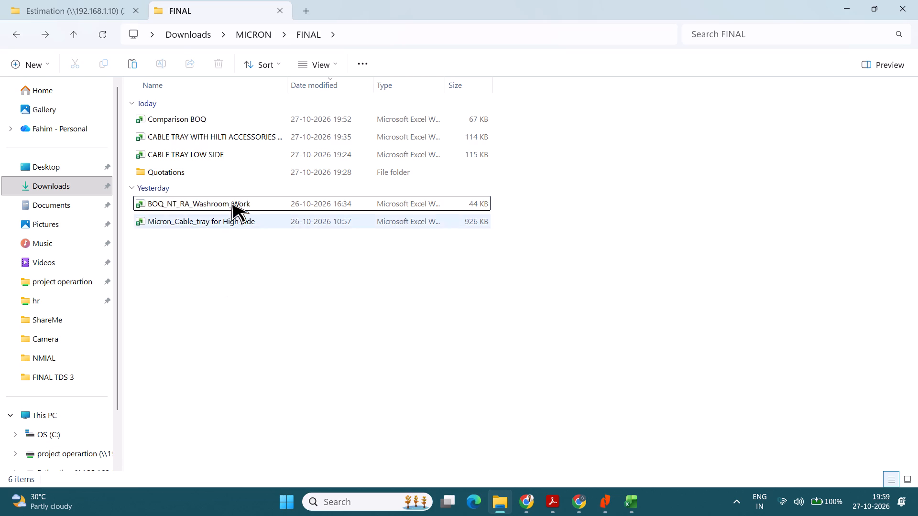
pyautogui.doubleClick(240, 201)
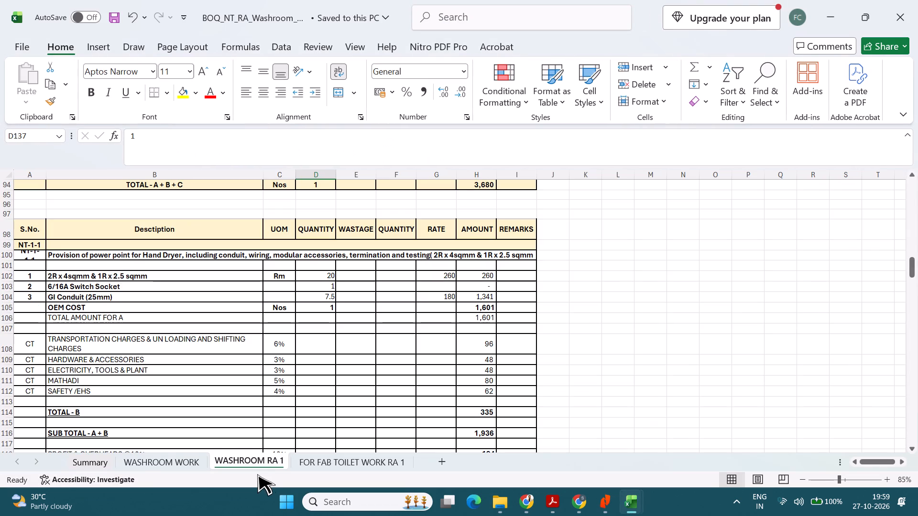
# Review the Summary sheet and the FOR FAB TOILET WORK RA 1 sheet of the washroom workbook.
pyautogui.click(100, 464)
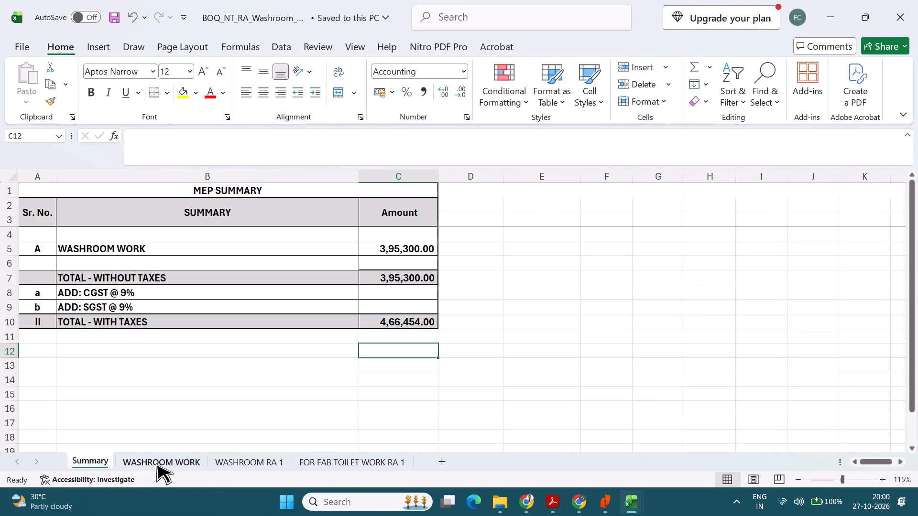
pyautogui.click(341, 465)
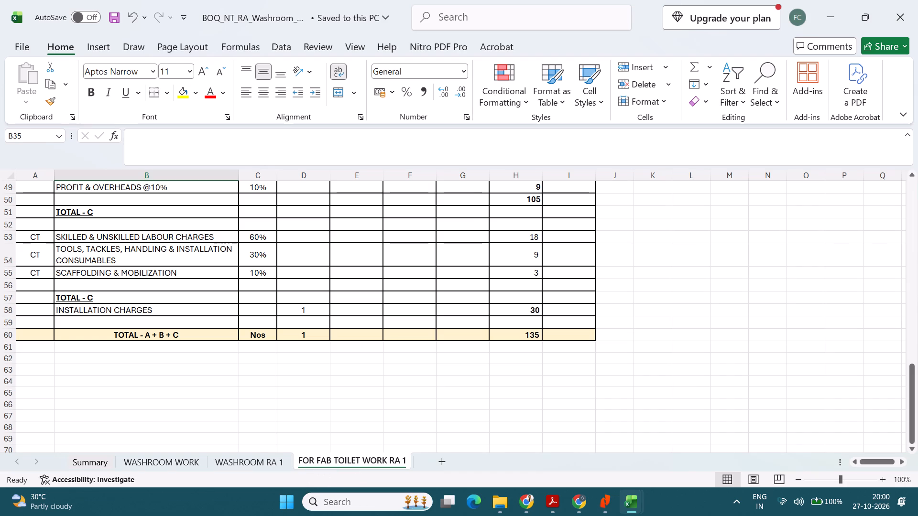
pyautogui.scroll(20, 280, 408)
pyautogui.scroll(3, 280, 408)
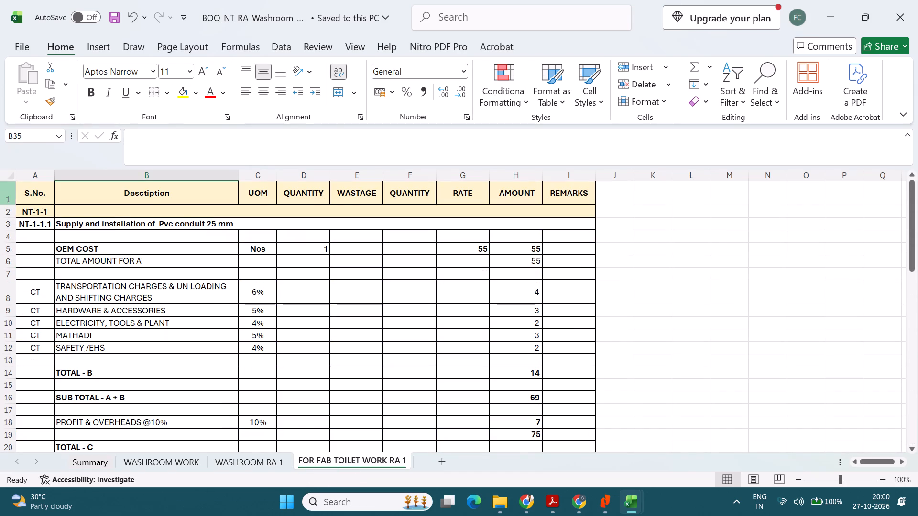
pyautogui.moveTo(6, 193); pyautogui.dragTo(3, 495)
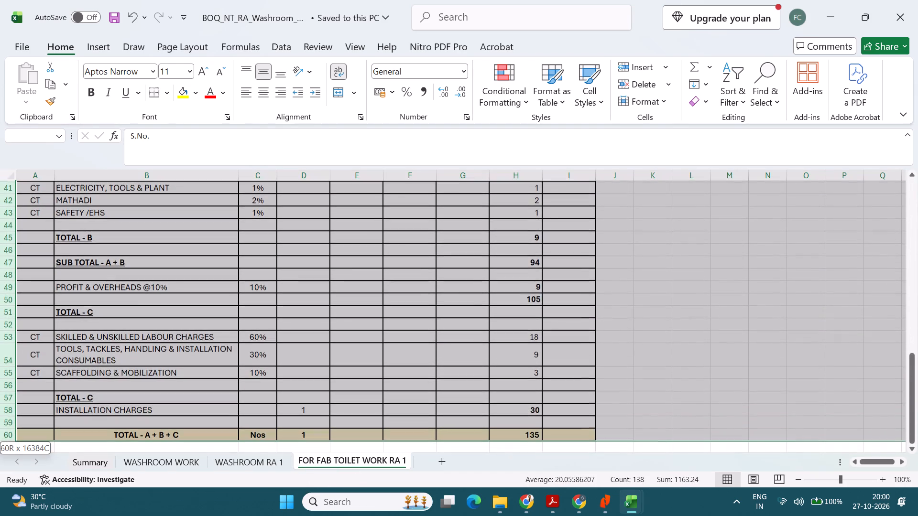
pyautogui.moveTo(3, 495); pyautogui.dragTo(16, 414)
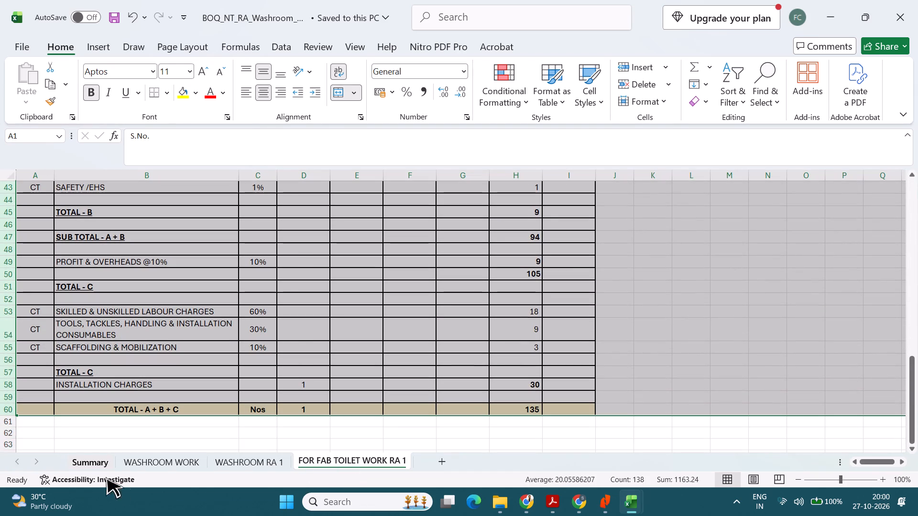
# Rename the FOR FAB TOILET WORK RA 1 sheet as WASHROOM RA 2.
pyautogui.doubleClick(328, 460)
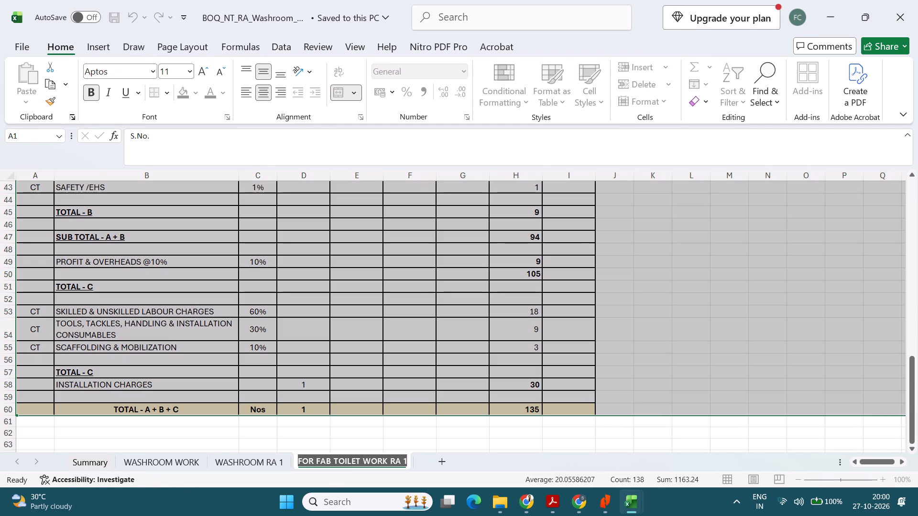
pyautogui.click(385, 464)
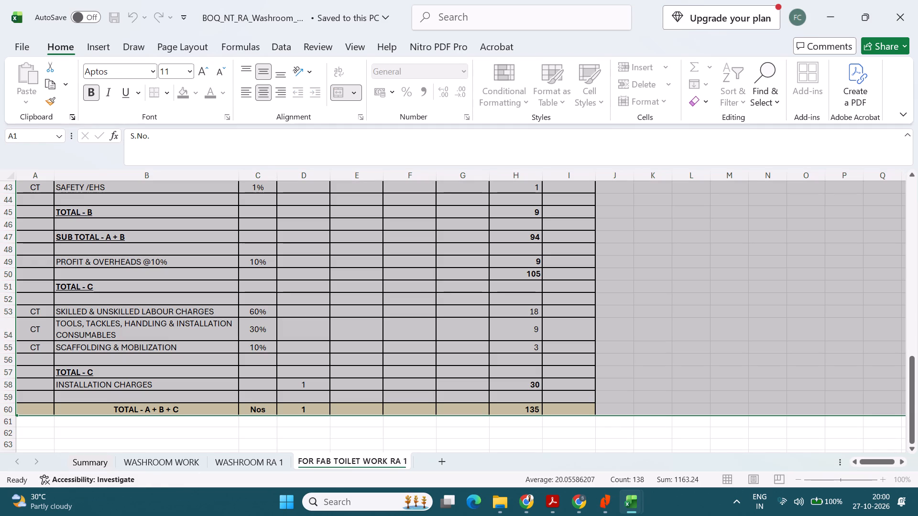
pyautogui.moveTo(386, 462); pyautogui.dragTo(250, 451)
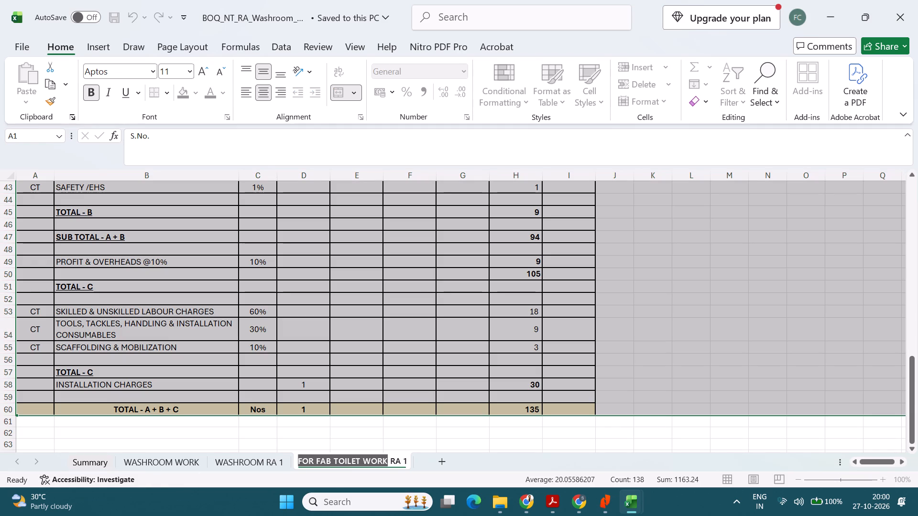
pyautogui.write('Wa')
pyautogui.press('BackSpace')
pyautogui.write('ASHROOM')
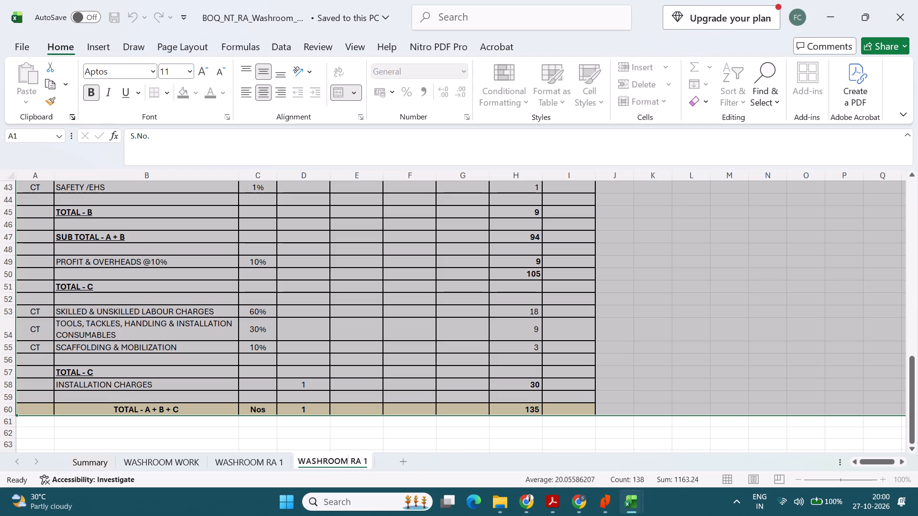
pyautogui.press('Right')
pyautogui.press('Right')
pyautogui.press('Right')
pyautogui.press('Right')
pyautogui.press('Delete')
pyautogui.press('2')
pyautogui.press('Return')
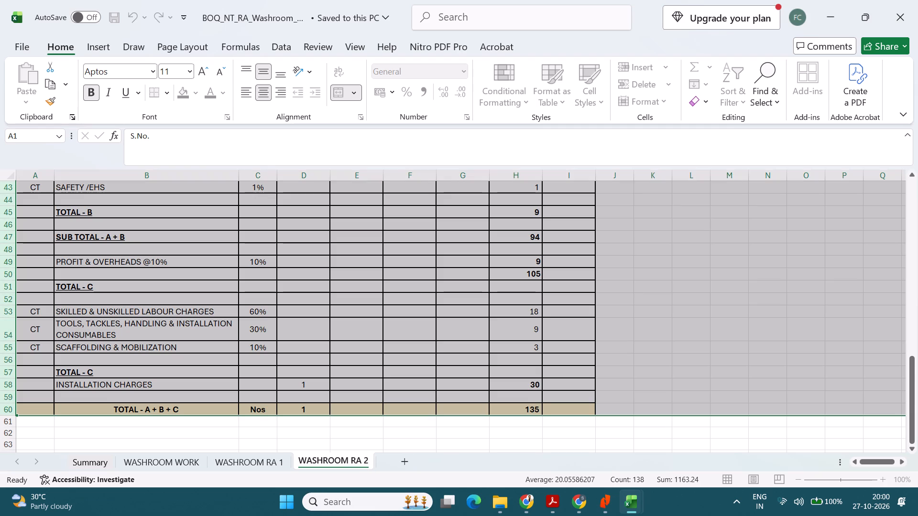
# Review the WASHROOM RA 2 rate analysis and the BOQ items, rates and amounts on the WASHROOM WORK sheet.
pyautogui.click(403, 361)
pyautogui.scroll(13, 405, 352)
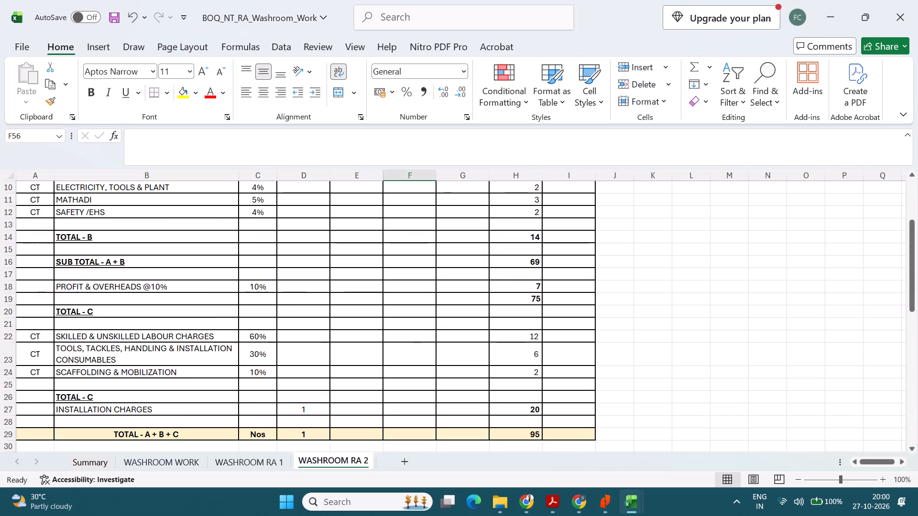
pyautogui.scroll(9, 384, 353)
pyautogui.click(241, 463)
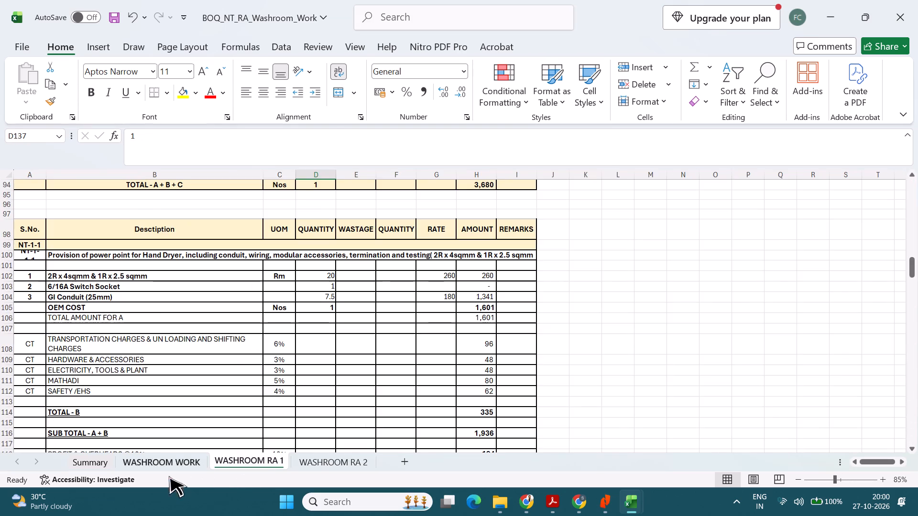
pyautogui.click(164, 463)
pyautogui.scroll(6, 188, 377)
pyautogui.scroll(-2, 244, 343)
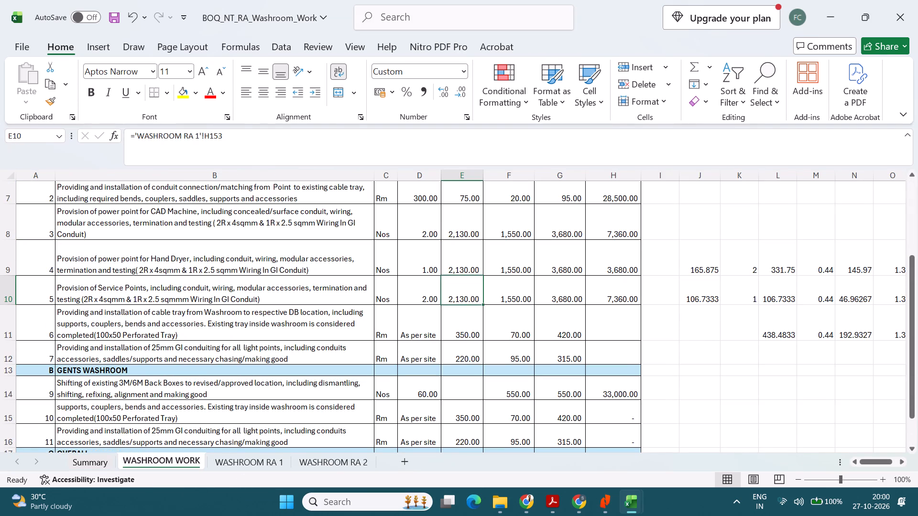
pyautogui.keyDown('ctrl'); pyautogui.scroll(-2, 669, 348); pyautogui.keyUp('ctrl')
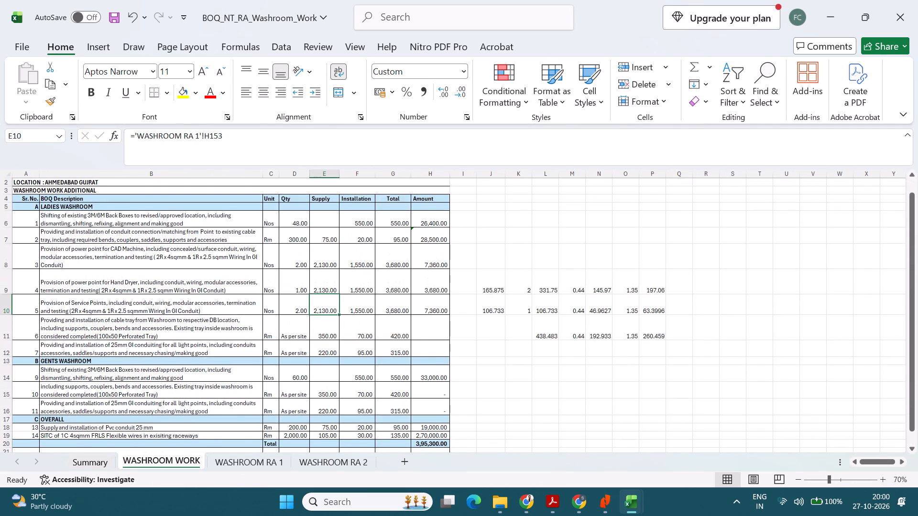
pyautogui.keyDown('ctrl'); pyautogui.scroll(1, 533, 370); pyautogui.keyUp('ctrl')
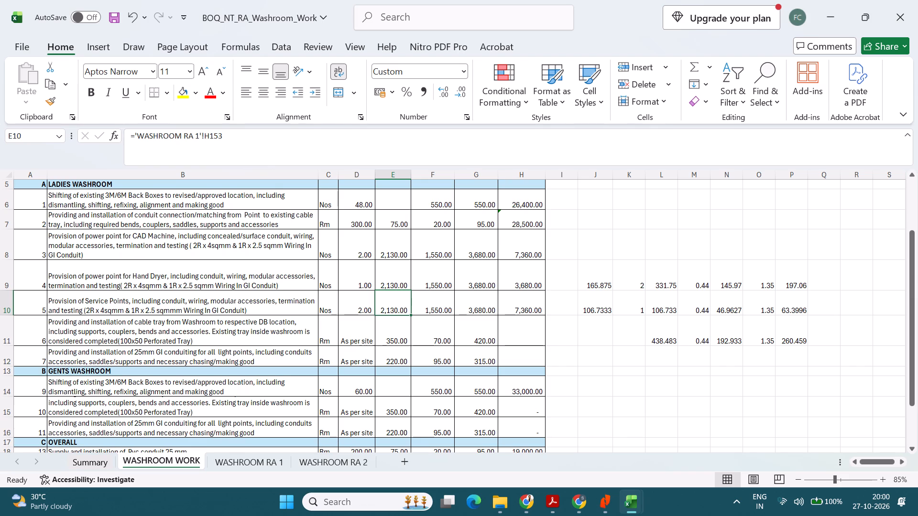
pyautogui.scroll(3, 455, 297)
pyautogui.scroll(-4, 428, 321)
pyautogui.scroll(4, 424, 328)
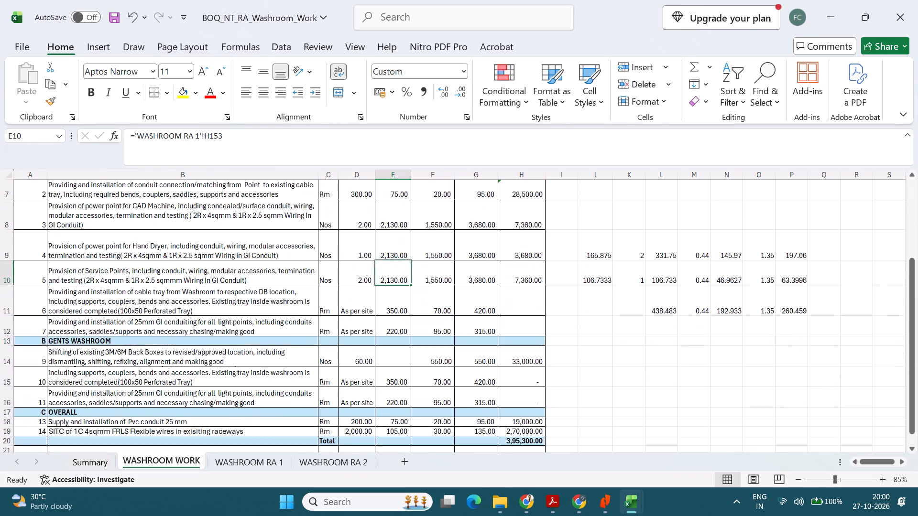
pyautogui.scroll(-2, 424, 328)
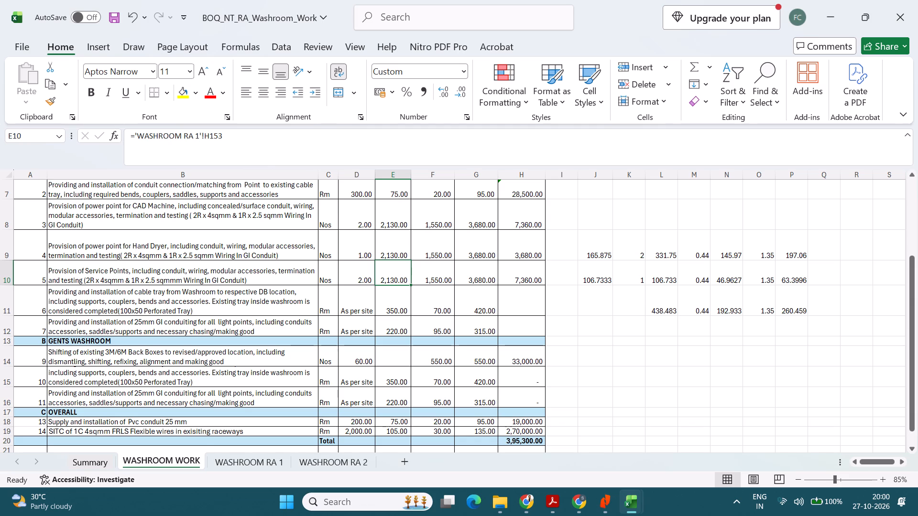
# Clear the stray calculations in J9:P11 beside the BOQ table on the WASHROOM WORK sheet.
pyautogui.moveTo(582, 240); pyautogui.dragTo(784, 307)
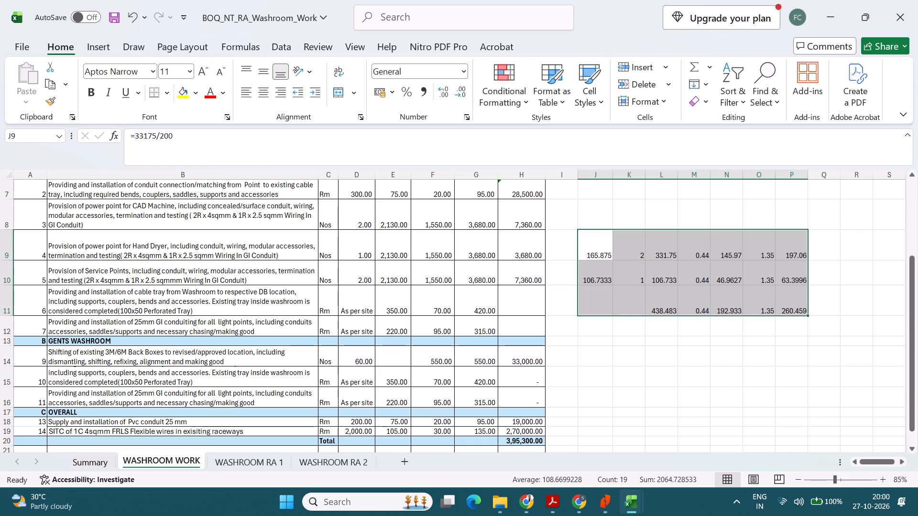
pyautogui.press('Delete')
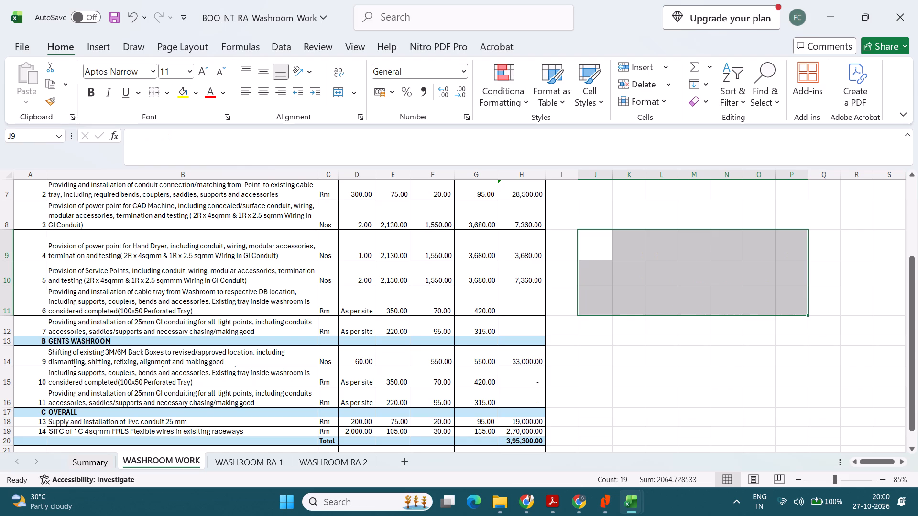
# On WASHROOM RA 1, set the CAD Machine wiring amount in H67 to rate times quantity, =G67*D67.
pyautogui.click(239, 463)
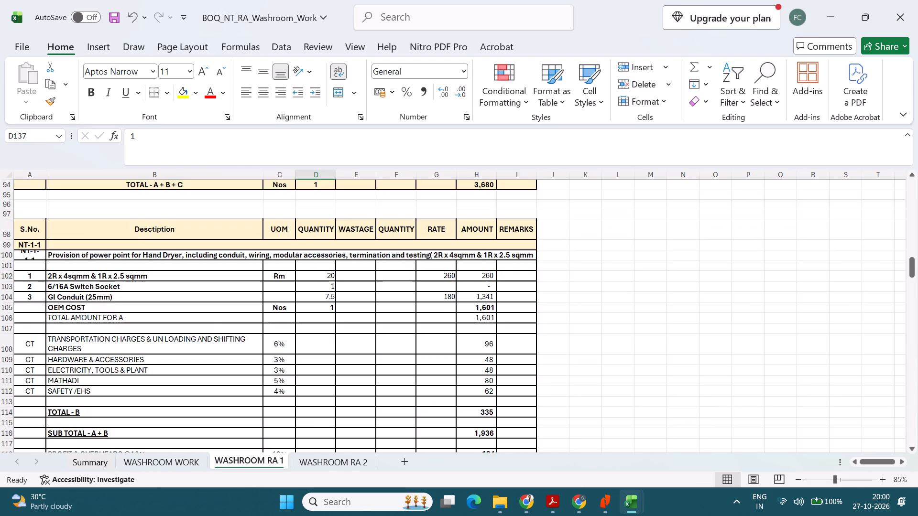
pyautogui.scroll(-11, 217, 303)
pyautogui.moveTo(287, 333); pyautogui.dragTo(335, 121, button='middle')
pyautogui.moveTo(333, 318); pyautogui.dragTo(194, 322, button='middle')
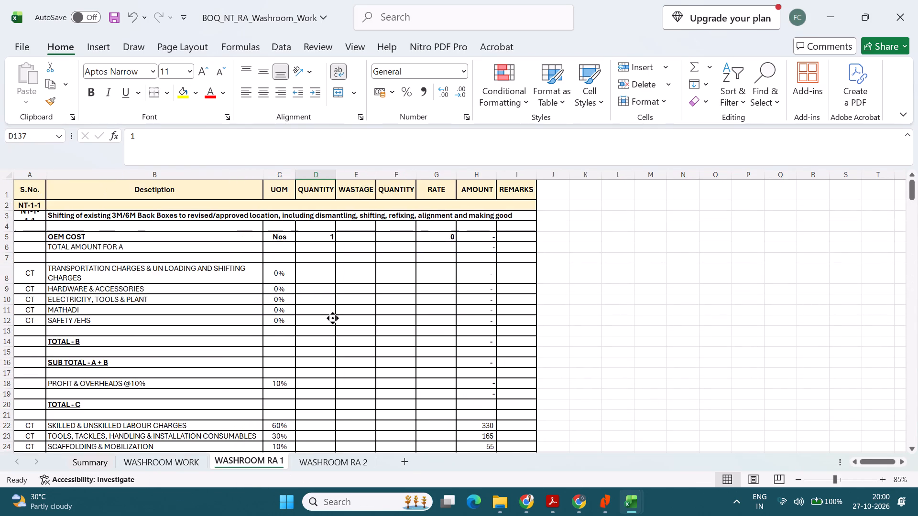
pyautogui.moveTo(194, 322); pyautogui.dragTo(193, 322, button='middle')
pyautogui.scroll(-18, 198, 350)
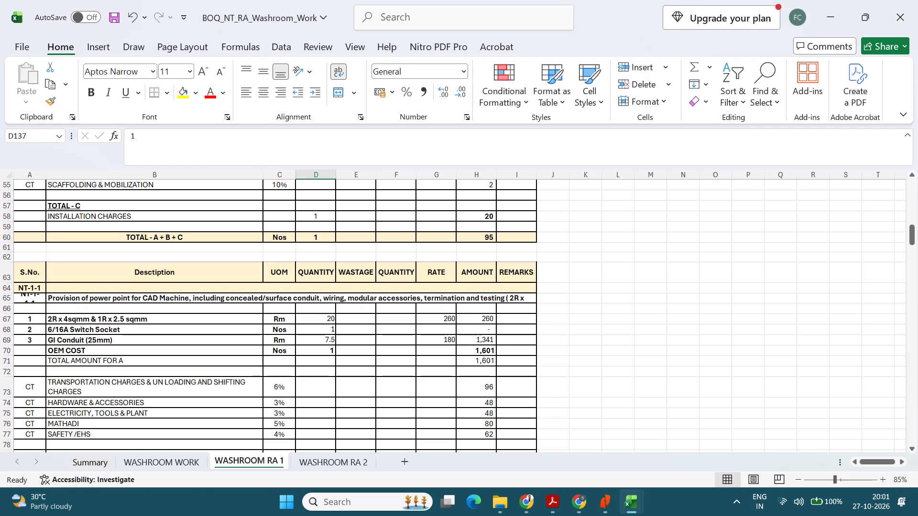
pyautogui.scroll(-3, 502, 374)
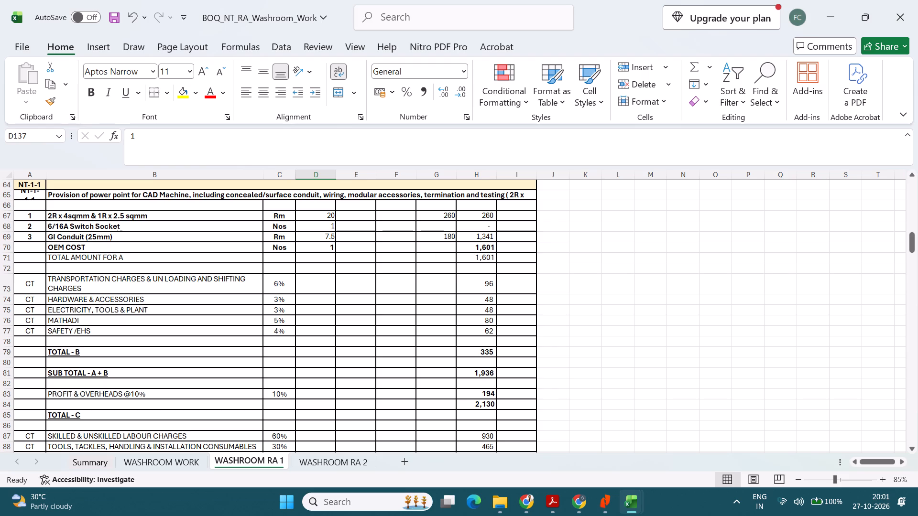
pyautogui.click(482, 215)
pyautogui.press('=')
pyautogui.press('Left')
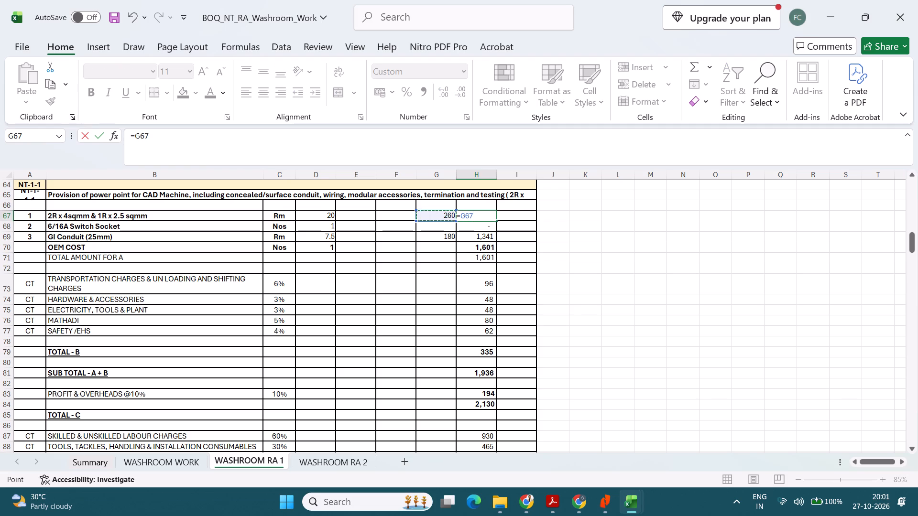
pyautogui.press('*')
pyautogui.press('Left')
pyautogui.press('Left')
pyautogui.press('Left')
pyautogui.press('Left')
pyautogui.press('Return')
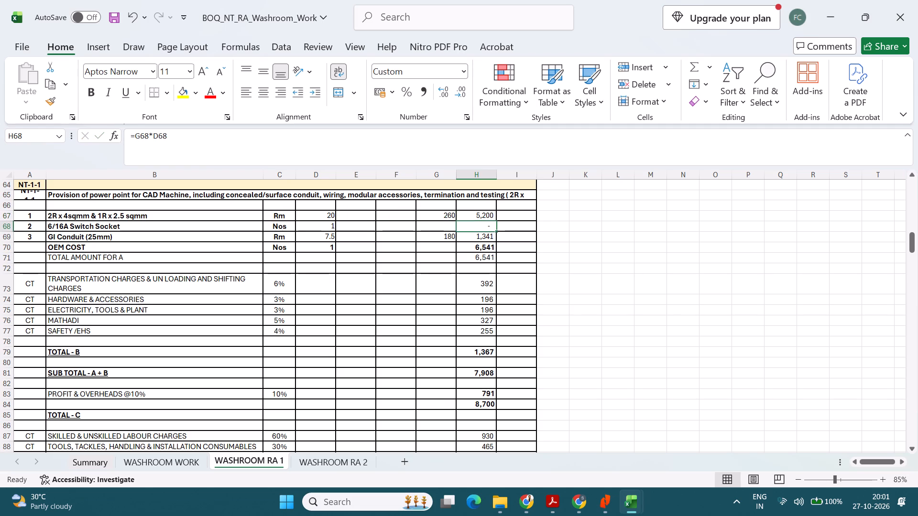
# Check the BOQ rates on WASHROOM WORK and the amount formulas in H69, H67 and H70 on WASHROOM RA 1.
pyautogui.click(189, 462)
pyautogui.click(193, 462)
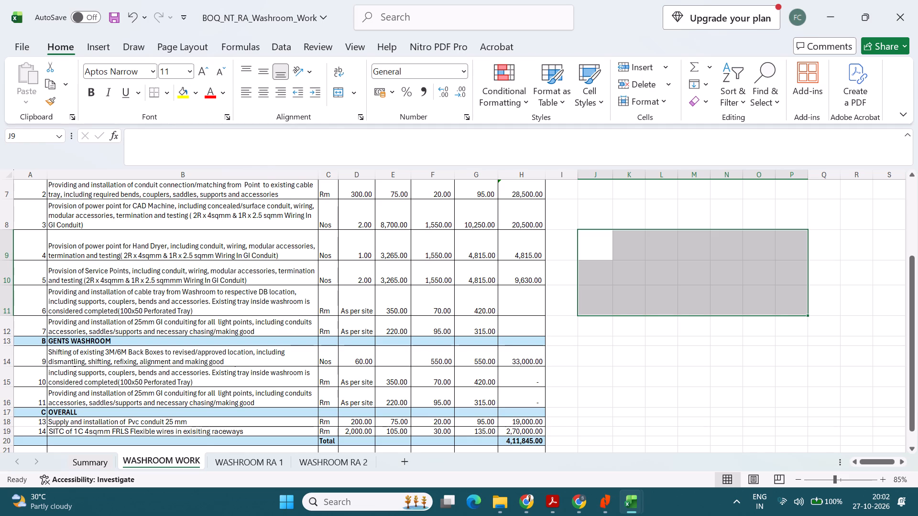
pyautogui.click(263, 460)
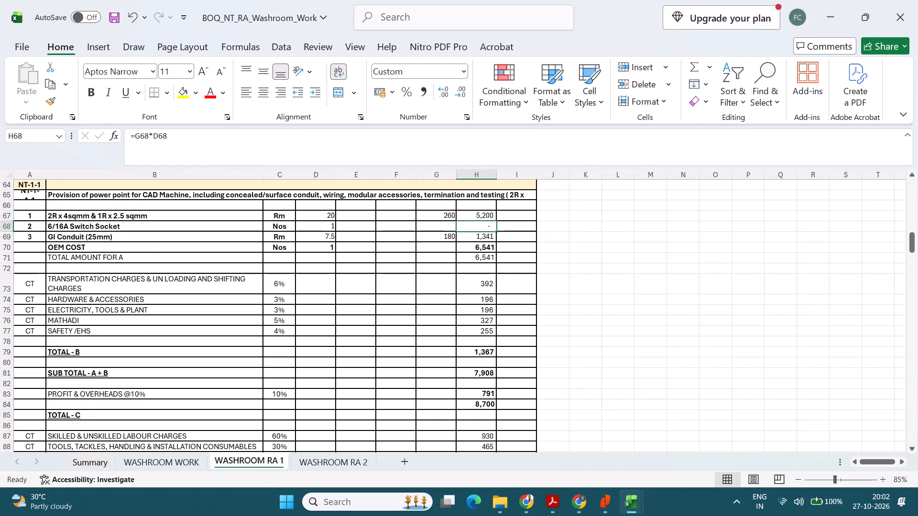
pyautogui.tripleClick(466, 236)
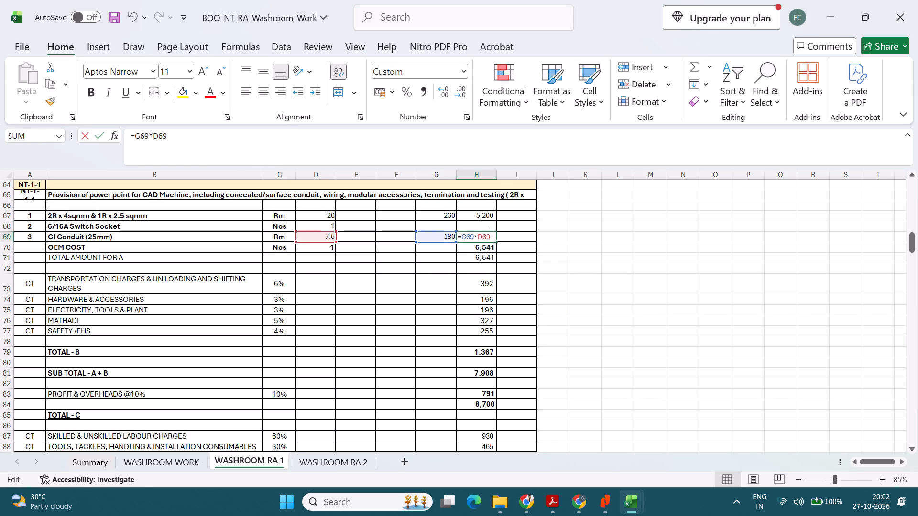
pyautogui.press('Escape')
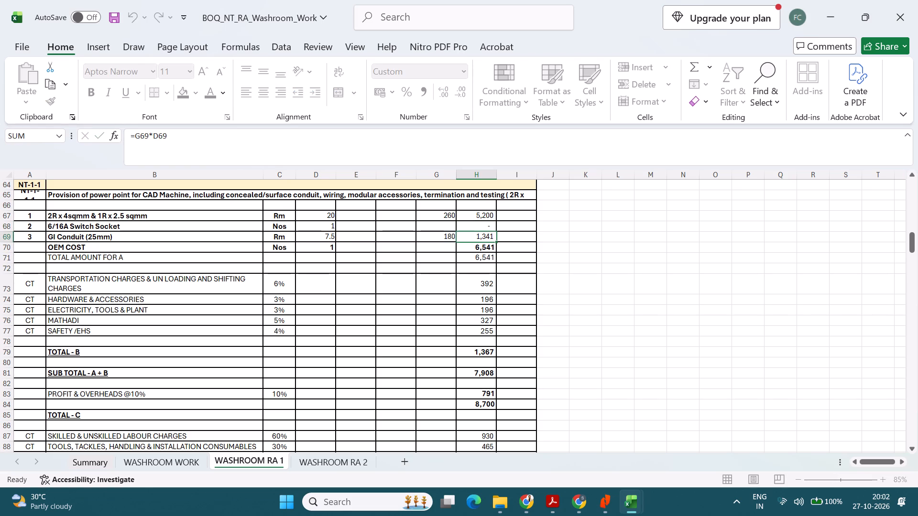
pyautogui.doubleClick(480, 213)
pyautogui.press('Escape')
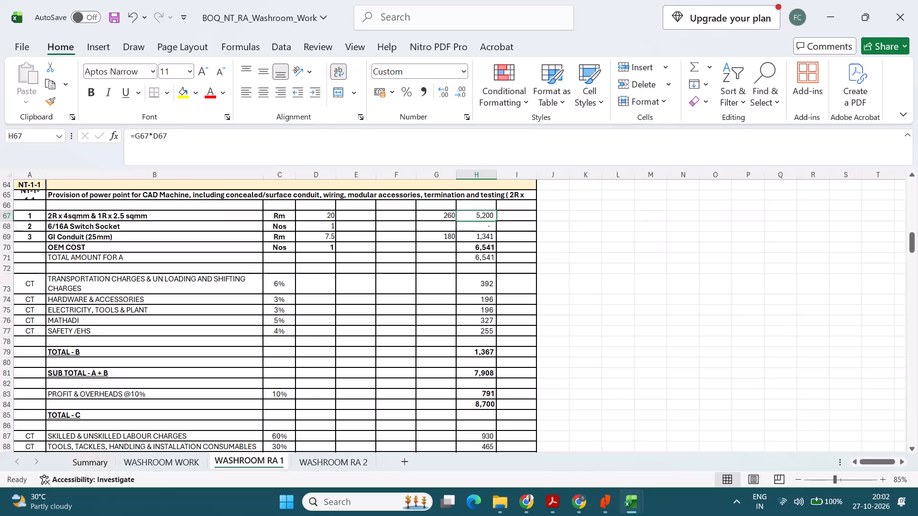
pyautogui.click(486, 250)
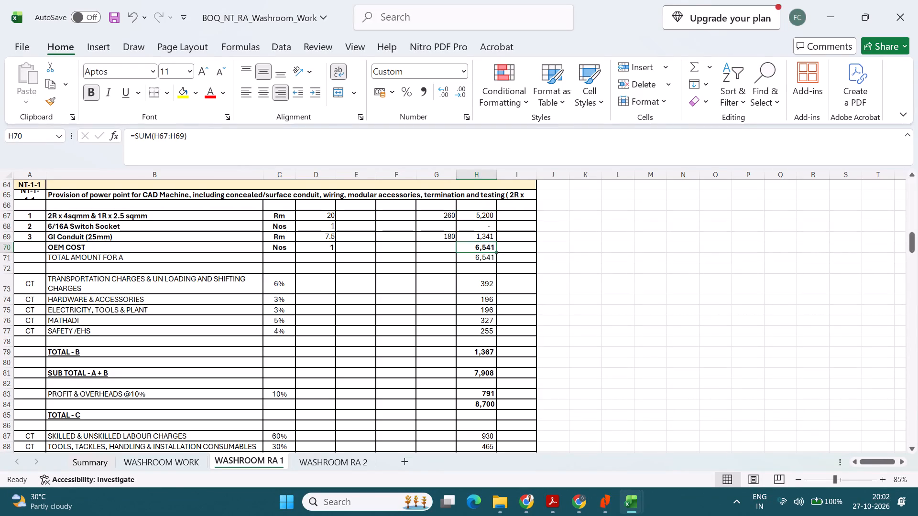
# On WASHROOM RA 1, label cell B66 above the CAD Machine wiring items as OEM, reusing the text from B70.
pyautogui.click(197, 248)
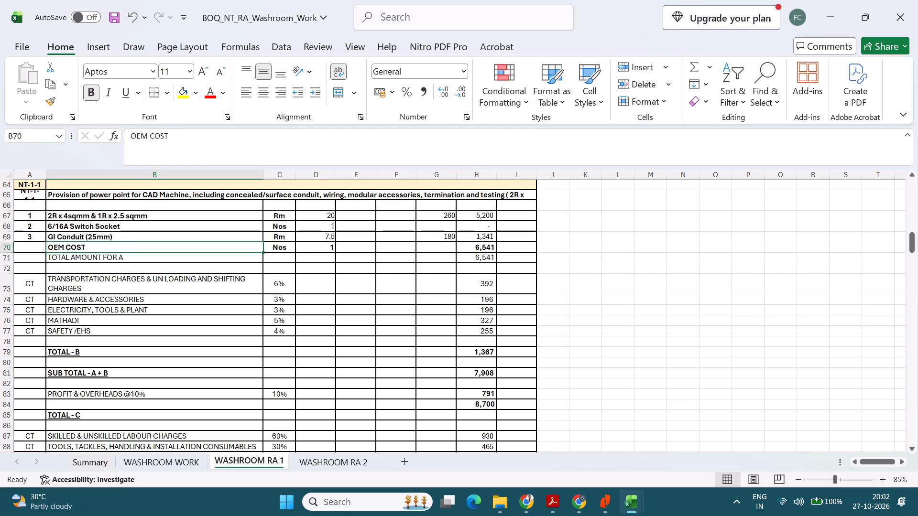
pyautogui.doubleClick(124, 248)
pyautogui.moveTo(124, 248); pyautogui.dragTo(27, 256)
pyautogui.hotkey('ctrl', 'c')
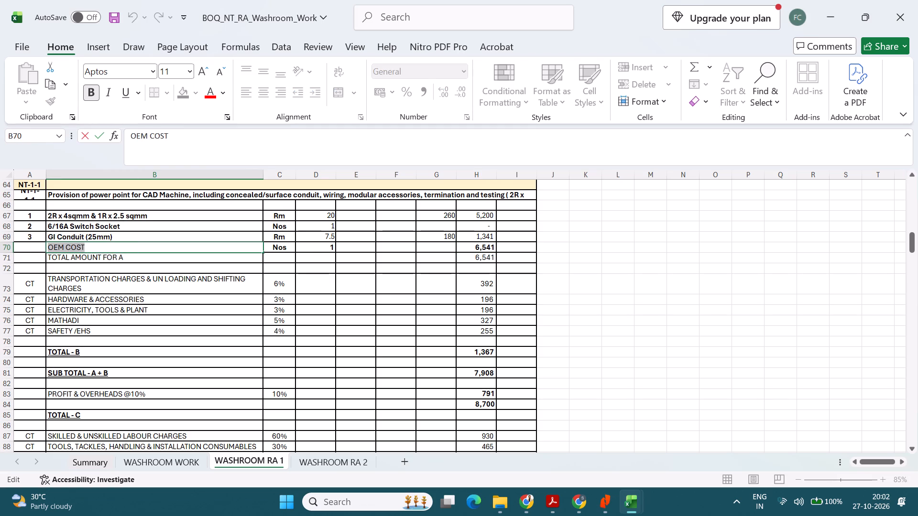
pyautogui.click(71, 203)
pyautogui.hotkey('ctrl', 'v')
pyautogui.doubleClick(75, 205)
pyautogui.moveTo(84, 206); pyautogui.dragTo(63, 214)
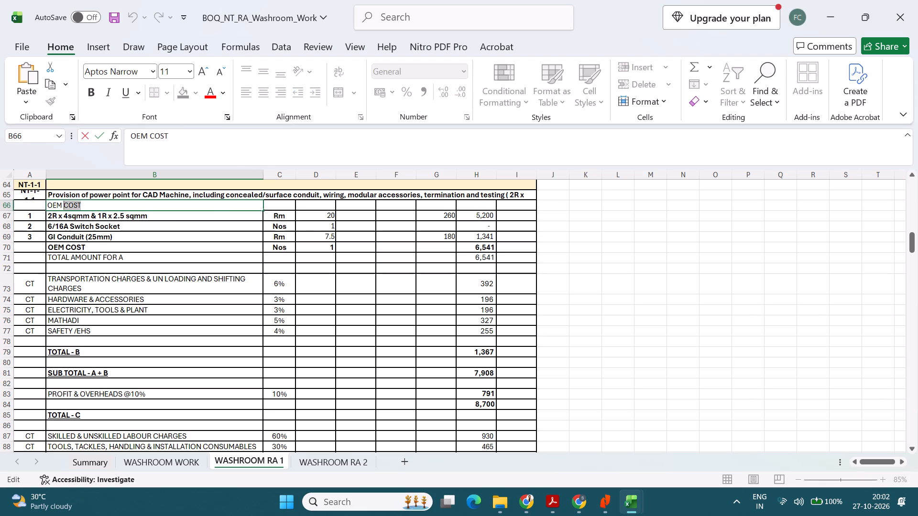
pyautogui.moveTo(63, 214); pyautogui.dragTo(60, 215)
pyautogui.press('BackSpace')
pyautogui.click(164, 263)
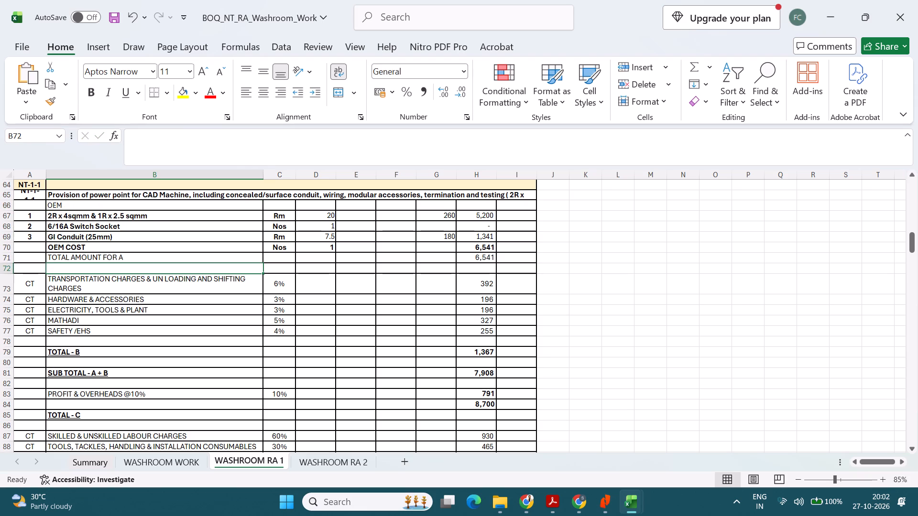
# Clear the OEM COST label, unit and quantity from B70:E70, keeping the amount in H70.
pyautogui.moveTo(130, 245); pyautogui.dragTo(355, 247)
pyautogui.press('Delete')
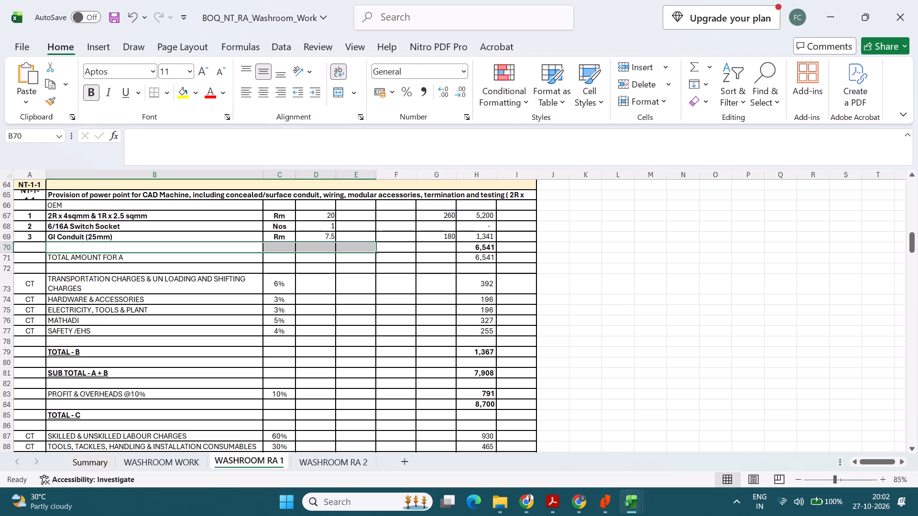
pyautogui.click(186, 290)
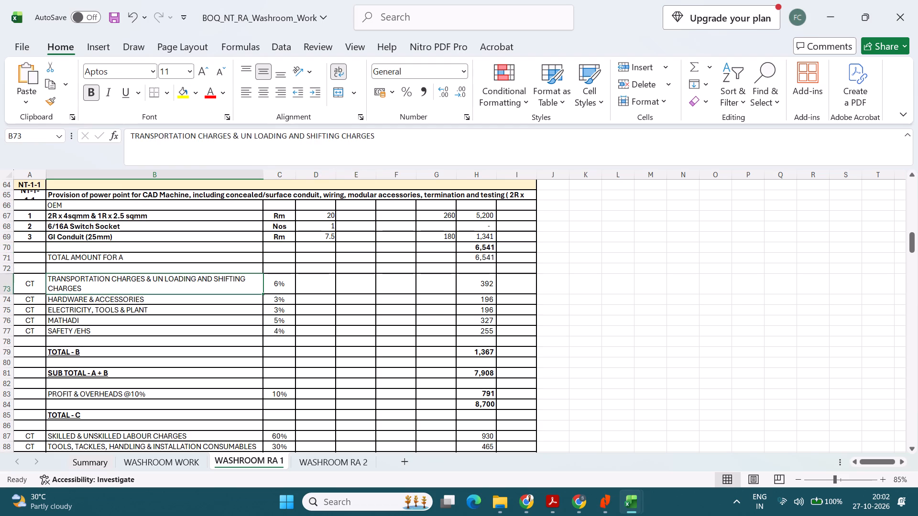
# Check the range summed by the formula in H70.
pyautogui.doubleClick(482, 246)
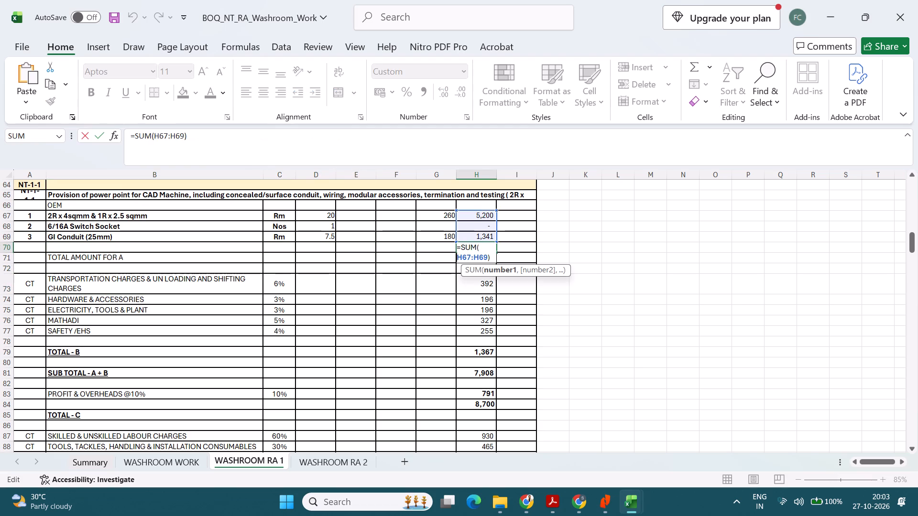
pyautogui.press('Escape')
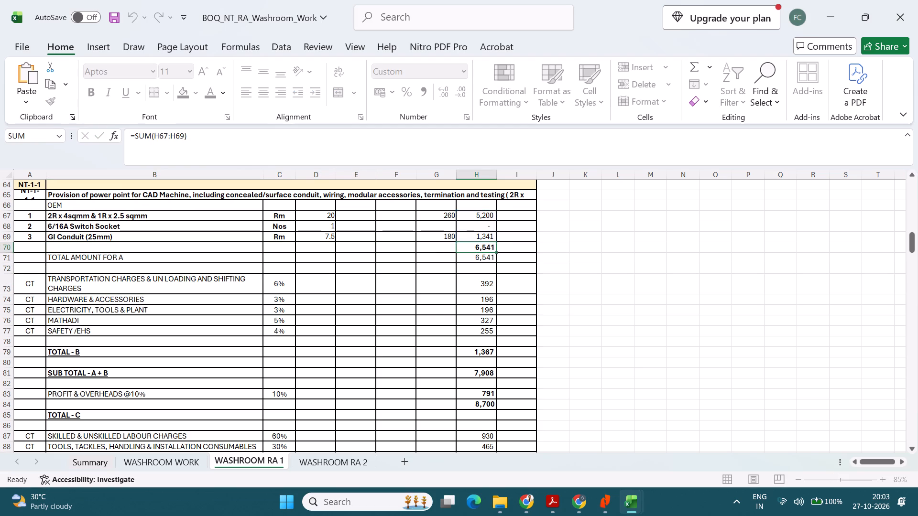
pyautogui.click(483, 379)
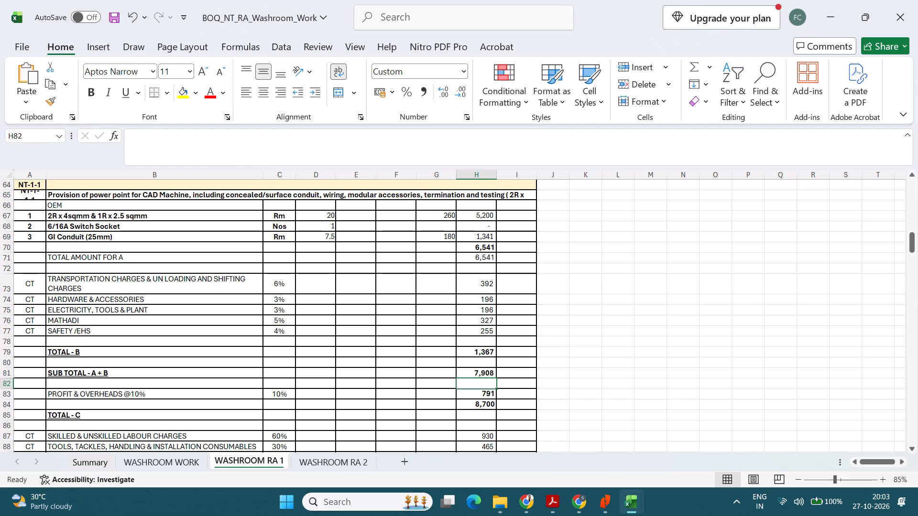
# On WASHROOM WORK, enter 20, 15 and 15 in I9, I10 and I11 beside the BOQ table.
pyautogui.hotkey('alt', 'Tab')
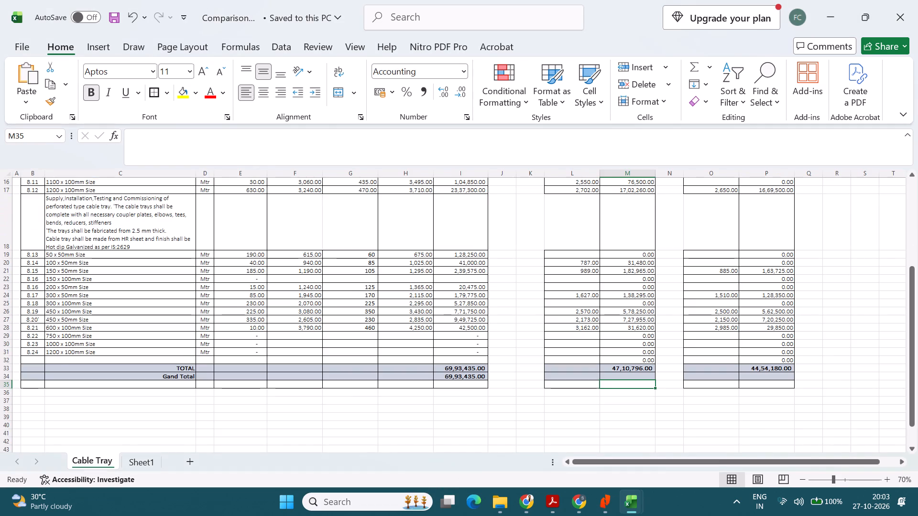
pyautogui.hotkey('alt', 'Tab')
pyautogui.click(159, 465)
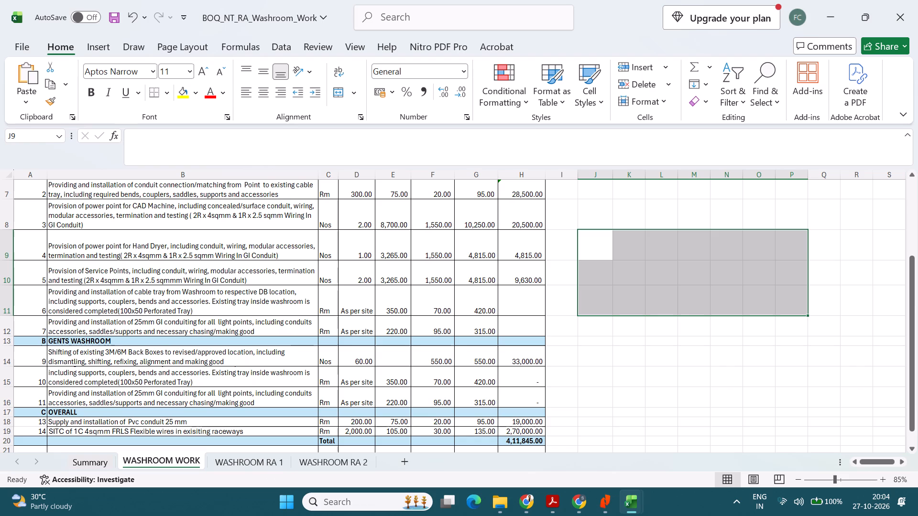
pyautogui.click(602, 251)
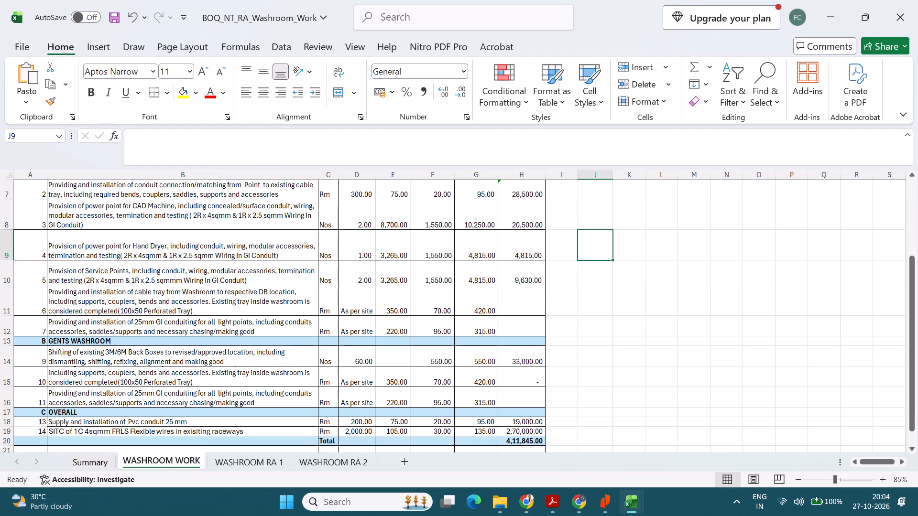
pyautogui.hotkey('alt', 'Tab')
pyautogui.hotkey('alt', 'Tab')
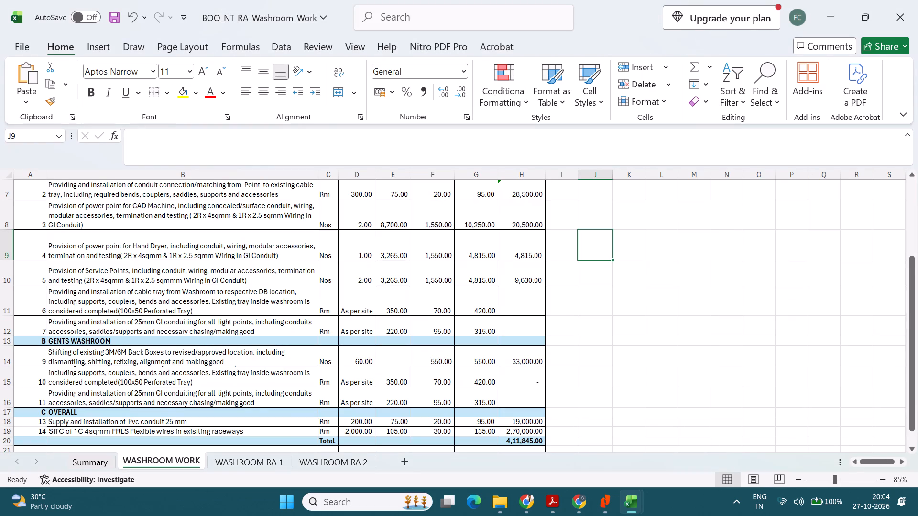
pyautogui.click(564, 250)
pyautogui.write('20')
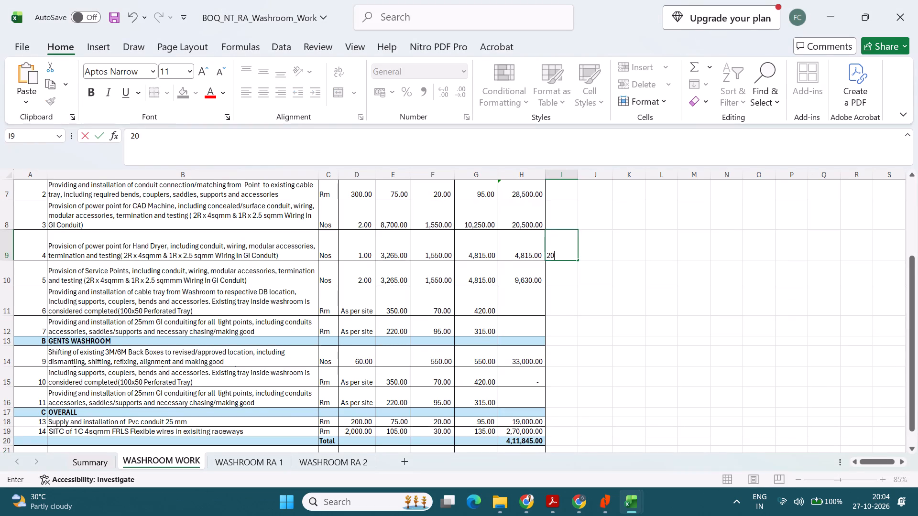
pyautogui.press('Return')
pyautogui.press('5')
pyautogui.press('BackSpace')
pyautogui.write('15')
pyautogui.press('Return')
pyautogui.write('15')
pyautogui.press('Return')
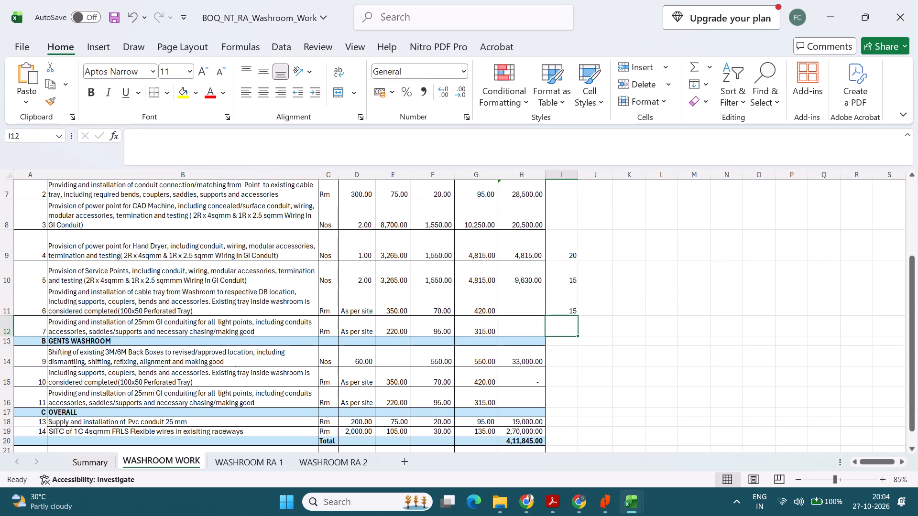
# Open the India Cables quotation from the Quotations folder and look up the wire rates for the WASHROOM RA 1 analysis.
pyautogui.hotkey('alt', 'Tab')
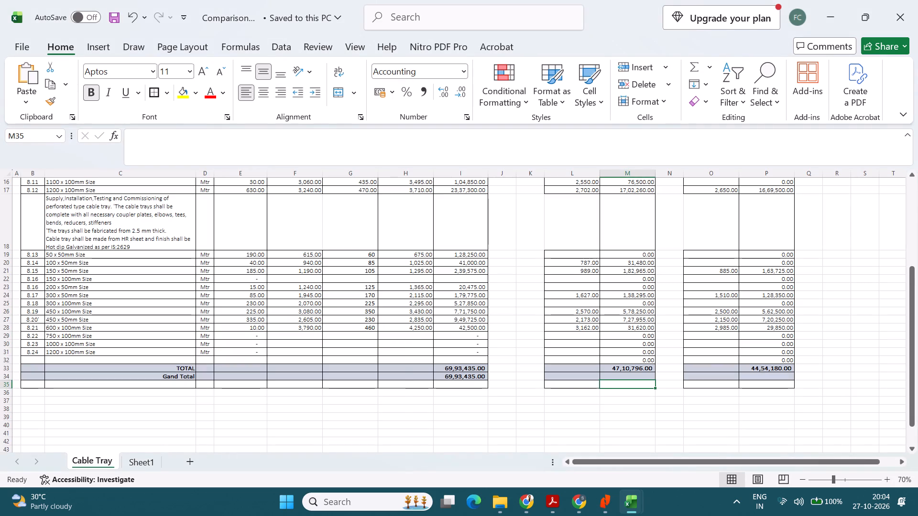
pyautogui.hotkey('alt', 'Tab')
pyautogui.click(251, 467)
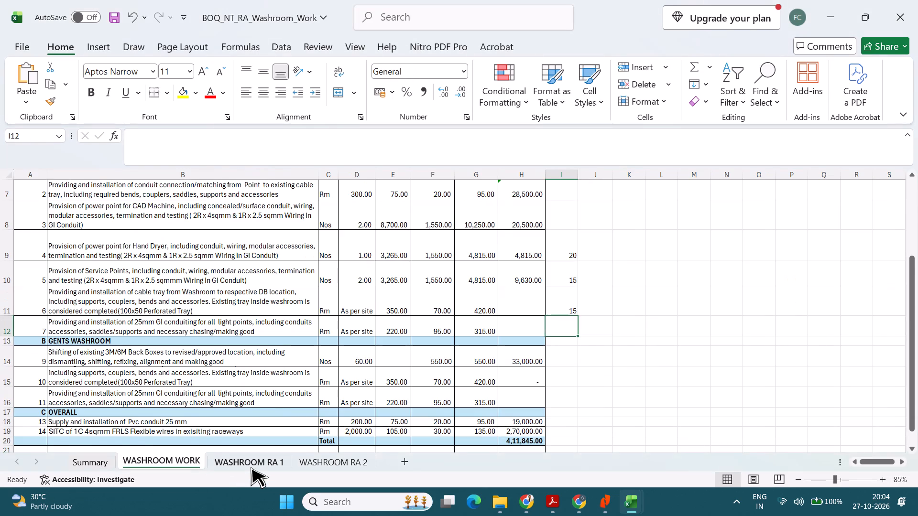
pyautogui.scroll(1, 293, 352)
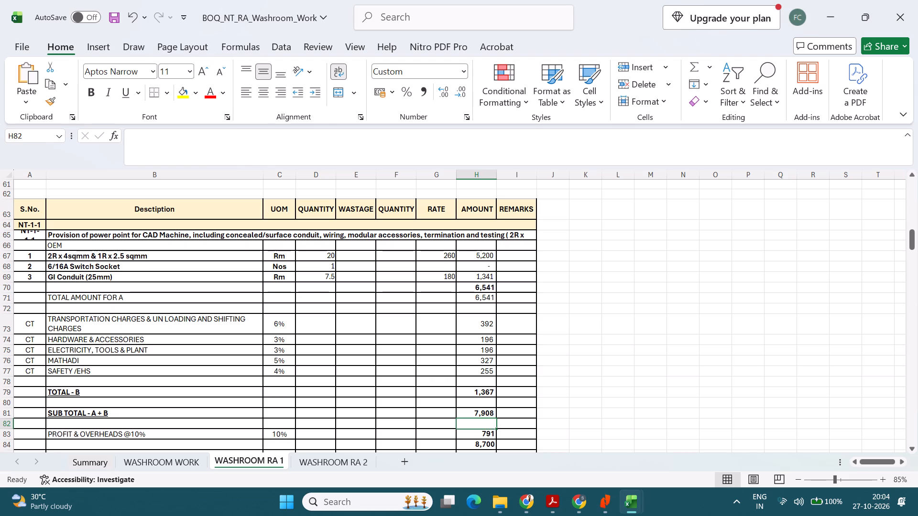
pyautogui.hotkey('alt', 'Tab')
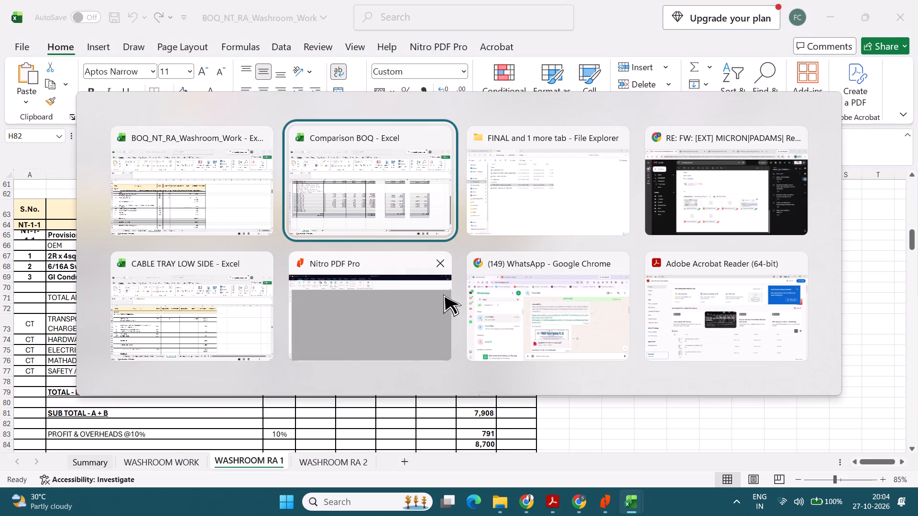
pyautogui.hotkey('alt', 'Tab')
pyautogui.doubleClick(250, 164)
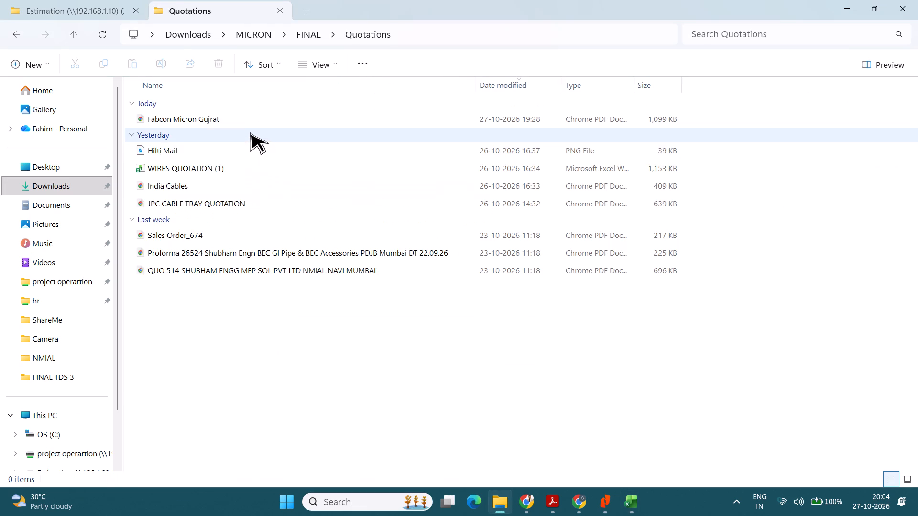
pyautogui.doubleClick(253, 181)
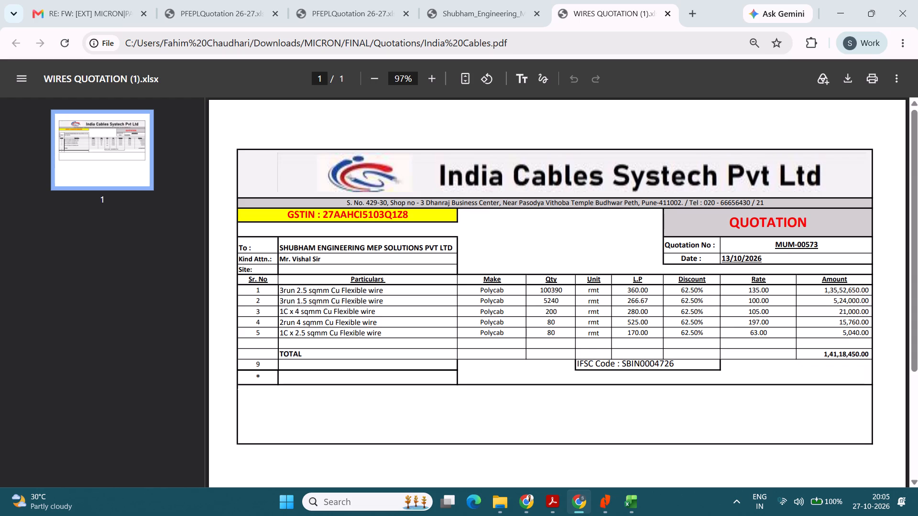
pyautogui.hotkey('alt', 'Tab')
pyautogui.hotkey('alt', 'Tab')
pyautogui.hotkey('alt', 'Tab')
pyautogui.hotkey('alt', 'Tab')
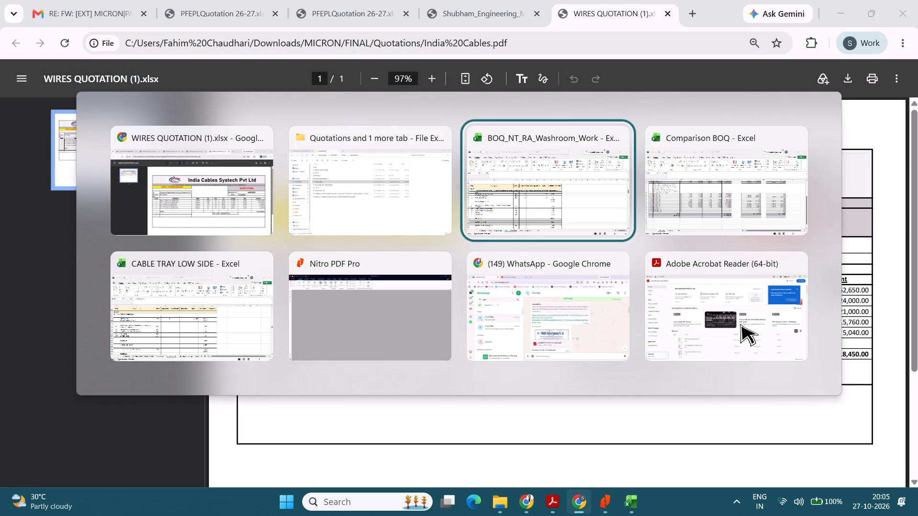
pyautogui.hotkey('alt', 'Tab')
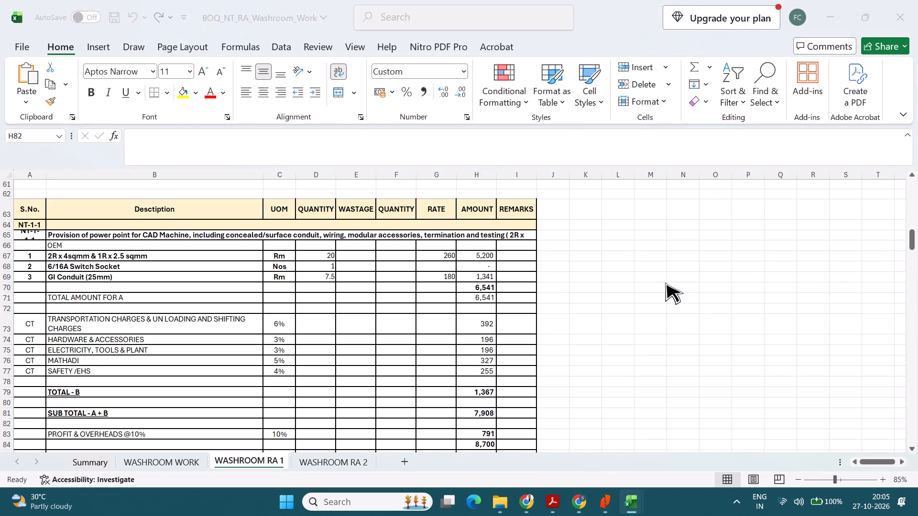
pyautogui.hotkey('alt', 'Tab')
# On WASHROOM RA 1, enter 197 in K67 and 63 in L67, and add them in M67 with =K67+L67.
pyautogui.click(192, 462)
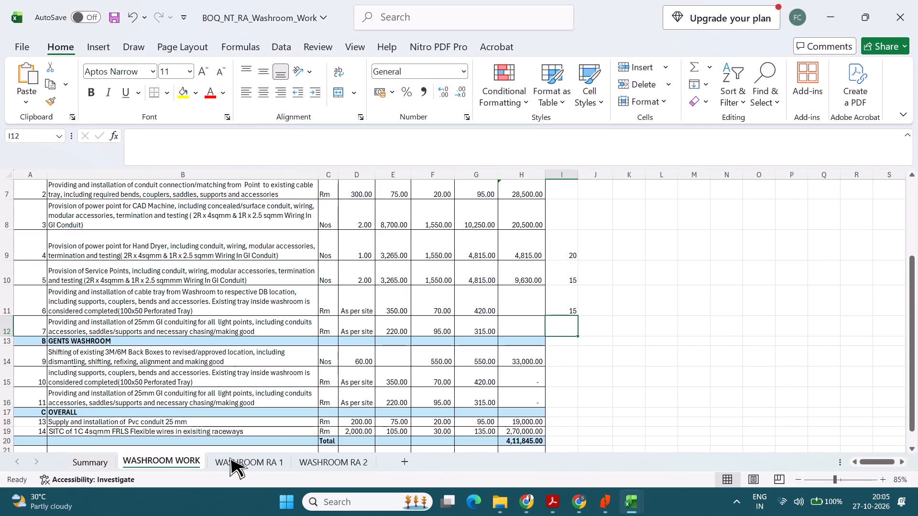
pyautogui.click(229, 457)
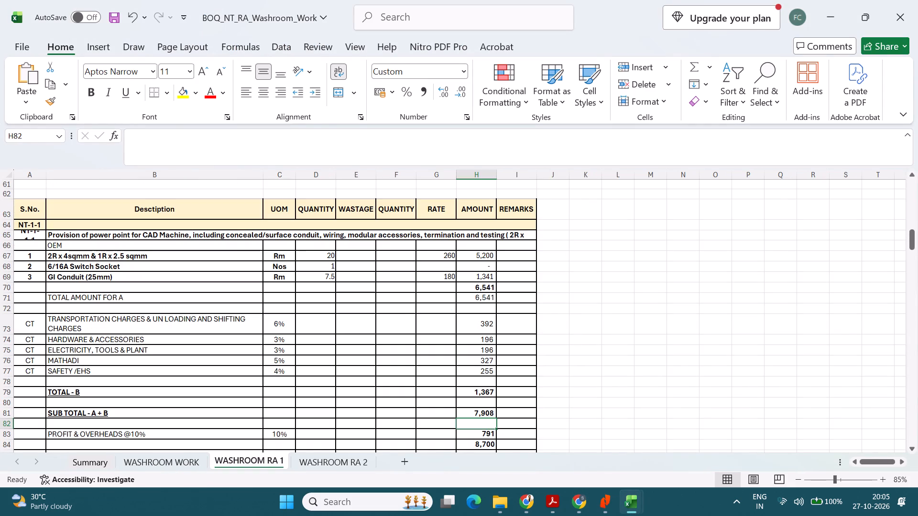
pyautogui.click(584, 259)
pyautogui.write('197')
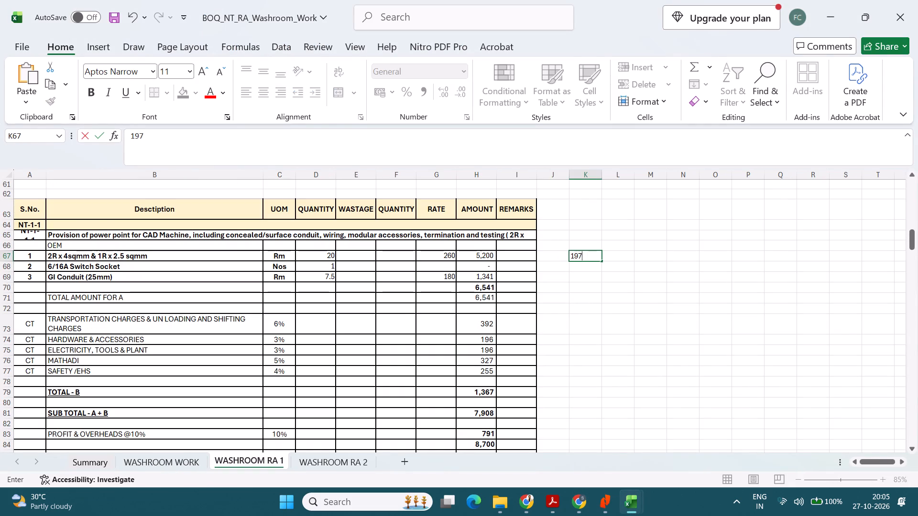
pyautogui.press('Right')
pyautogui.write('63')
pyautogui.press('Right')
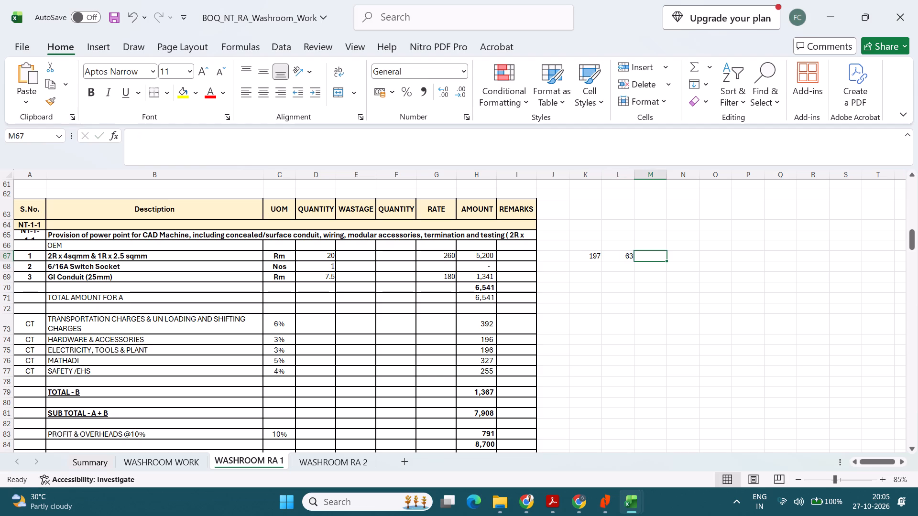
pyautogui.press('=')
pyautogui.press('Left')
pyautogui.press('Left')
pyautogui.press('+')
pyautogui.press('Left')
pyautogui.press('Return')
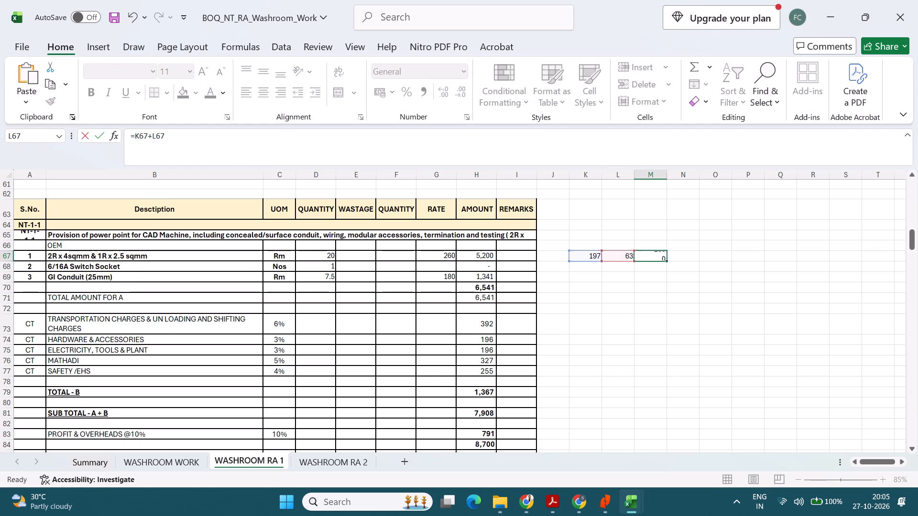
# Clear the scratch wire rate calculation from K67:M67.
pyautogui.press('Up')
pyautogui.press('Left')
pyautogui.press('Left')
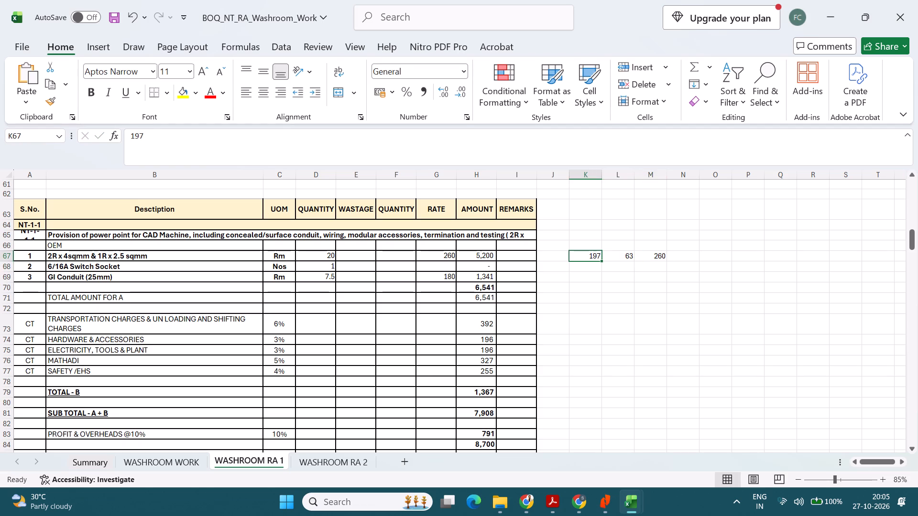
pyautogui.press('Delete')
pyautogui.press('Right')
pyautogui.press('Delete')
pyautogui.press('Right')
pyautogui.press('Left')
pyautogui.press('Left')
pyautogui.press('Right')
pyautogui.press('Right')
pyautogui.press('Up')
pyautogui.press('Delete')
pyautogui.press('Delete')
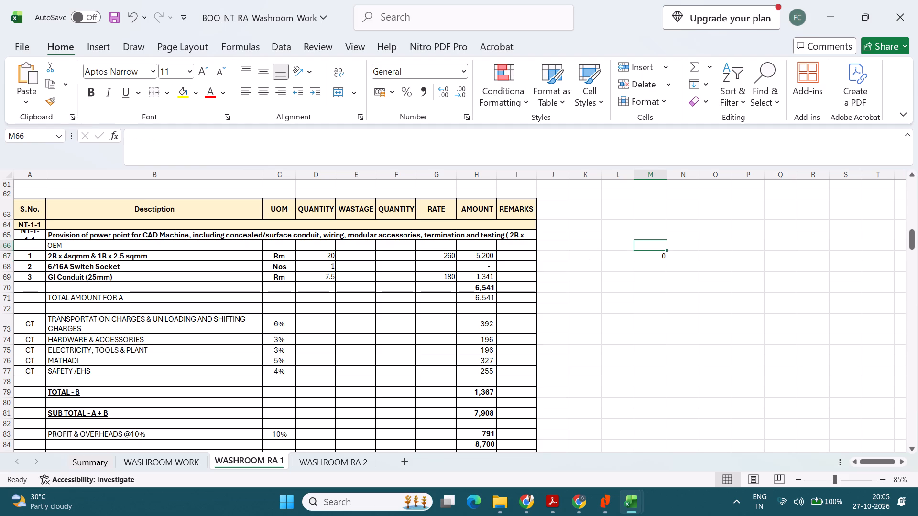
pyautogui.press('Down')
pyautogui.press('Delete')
# Check the GI Conduit (25mm) amount formula in H69.
pyautogui.press('Left')
pyautogui.press('Left')
pyautogui.press('Left')
pyautogui.press('Left')
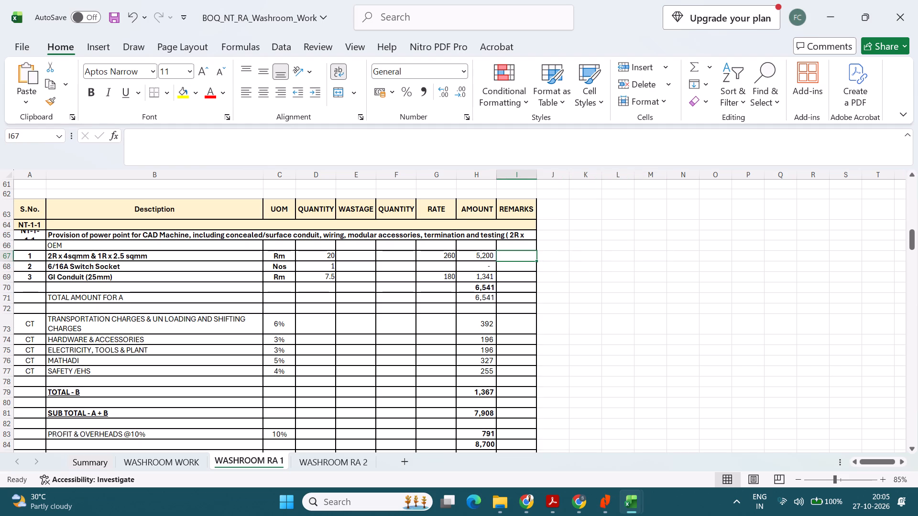
pyautogui.press('Down')
pyautogui.press('Left')
pyautogui.press('Down')
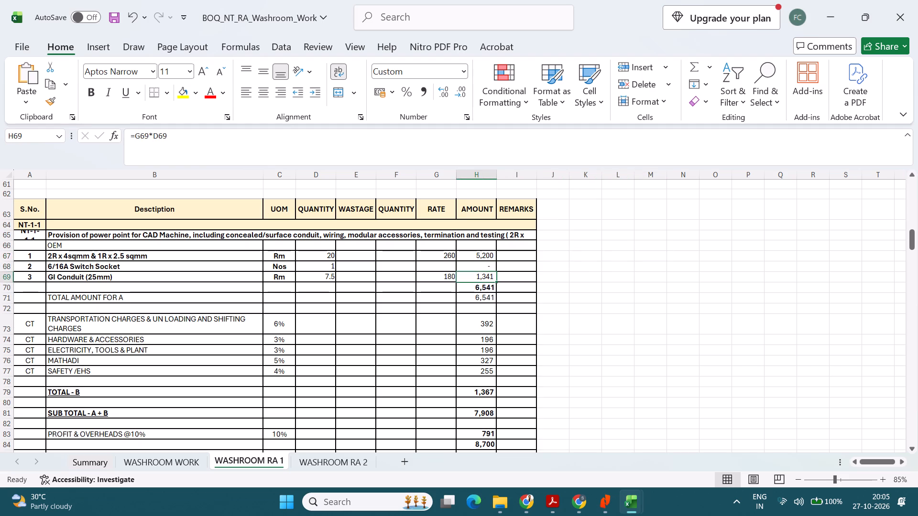
# In the CAD Machine analysis, set Hardware & Accessories to 2%, Electricity, Tools & Plant to 2%, Mathadi to 3% and Safety/EHS to 2% in C74:C77.
pyautogui.press('Left')
pyautogui.press('Down')
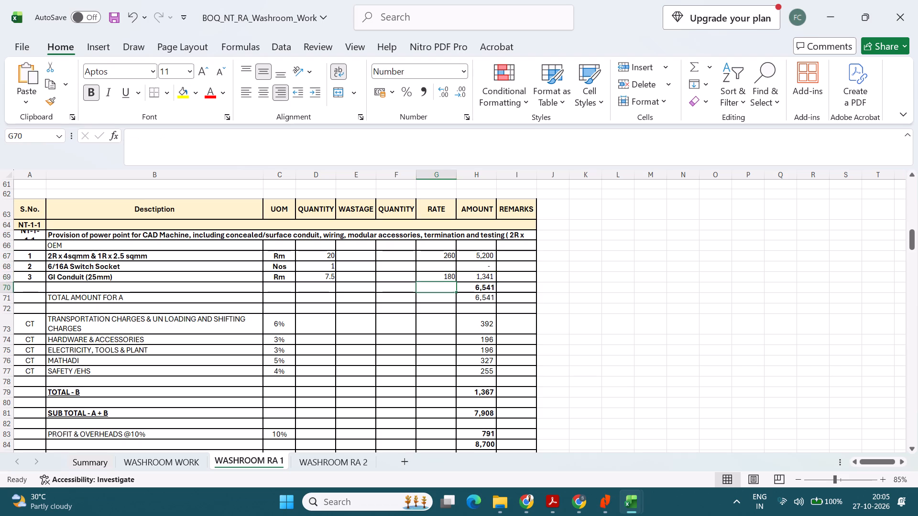
pyautogui.scroll(-1, 415, 368)
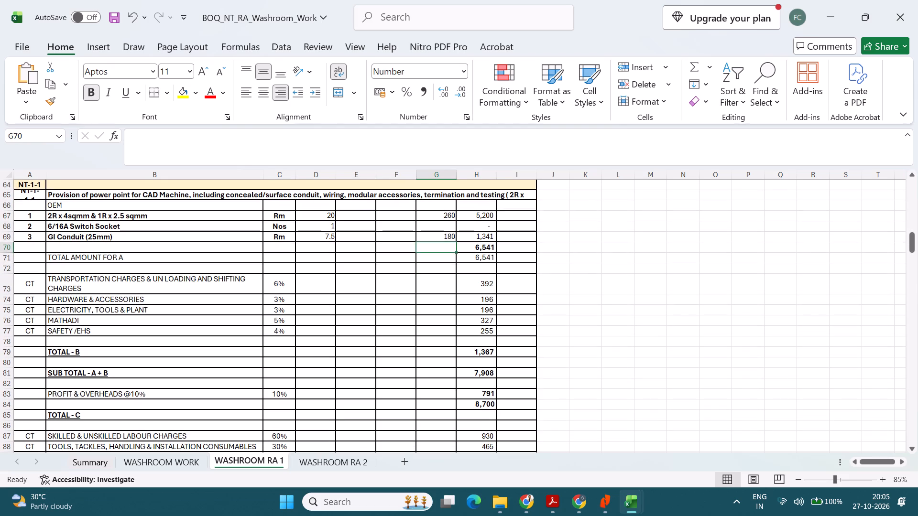
pyautogui.click(285, 299)
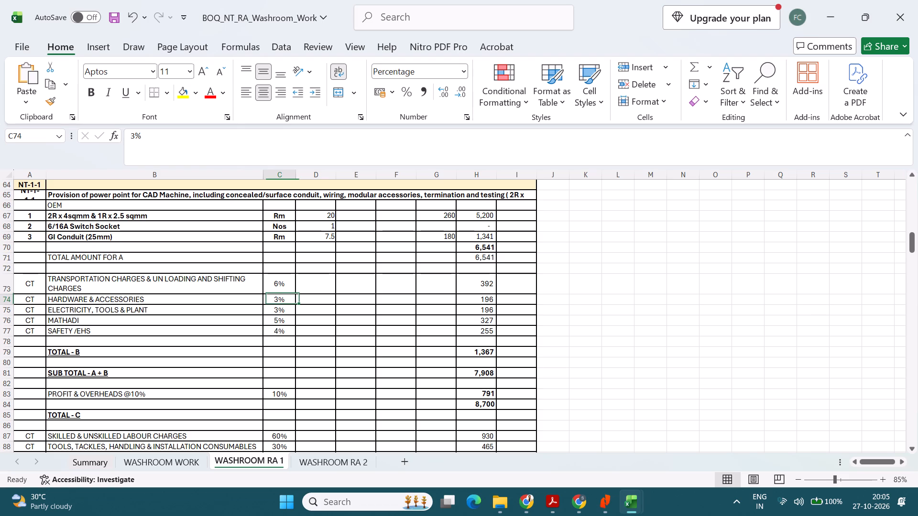
pyautogui.press('2')
pyautogui.press('Return')
pyautogui.press('2')
pyautogui.press('Return')
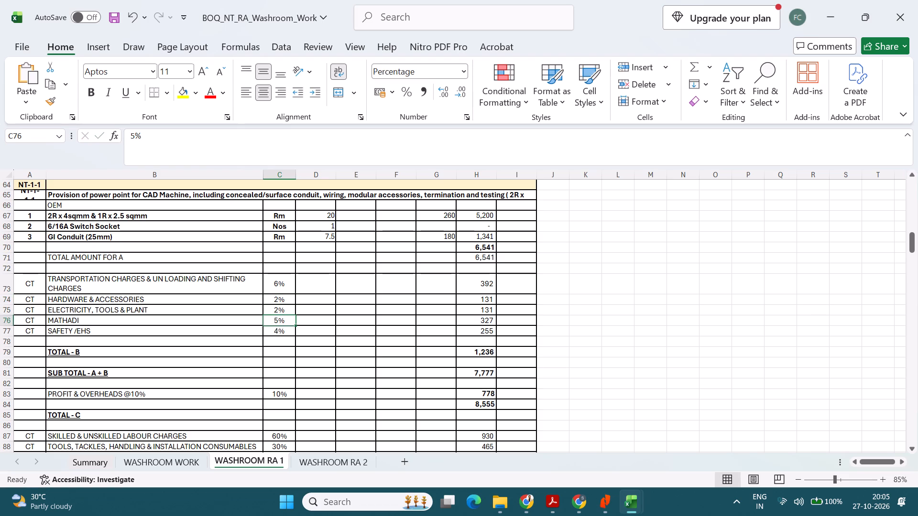
pyautogui.press('3')
pyautogui.press('Return')
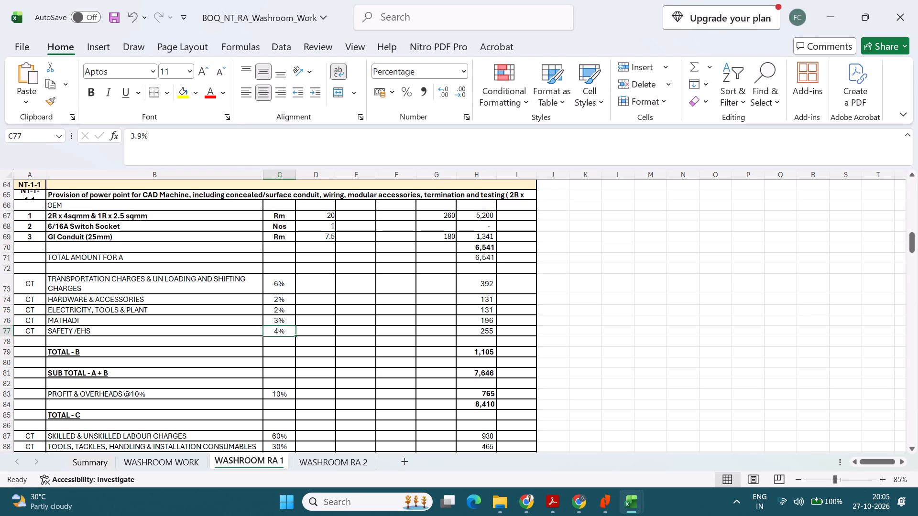
pyautogui.press('2')
pyautogui.press('Return')
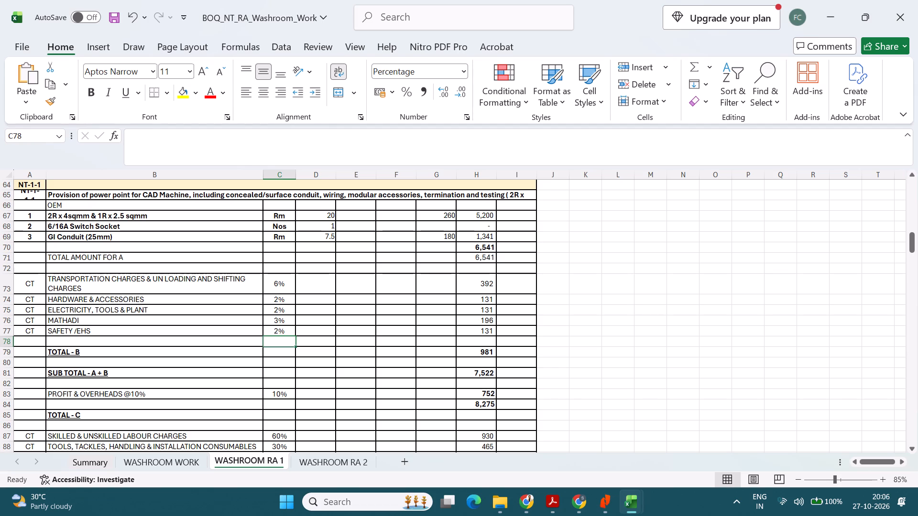
# Switch to the India Cables quotation in Chrome and review its wire rates, then return to the washroom workbook.
pyautogui.click(290, 288)
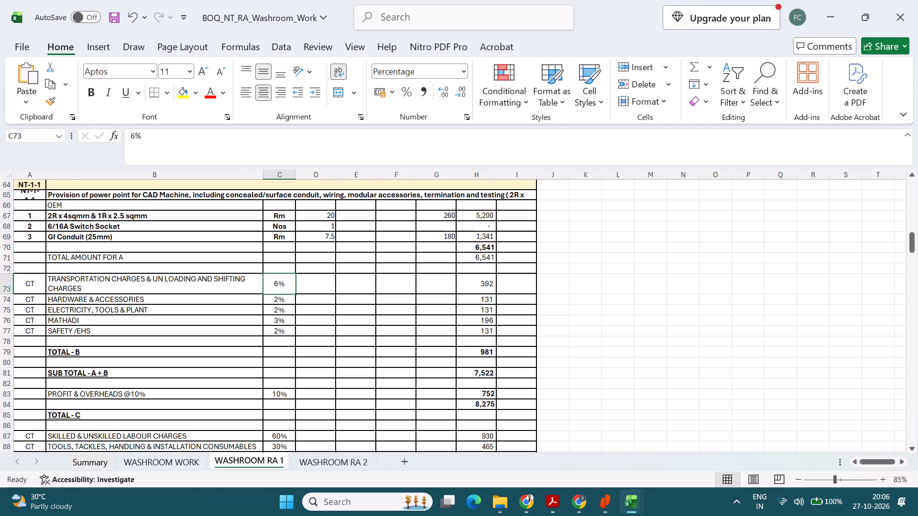
pyautogui.hotkey('alt', 'Tab')
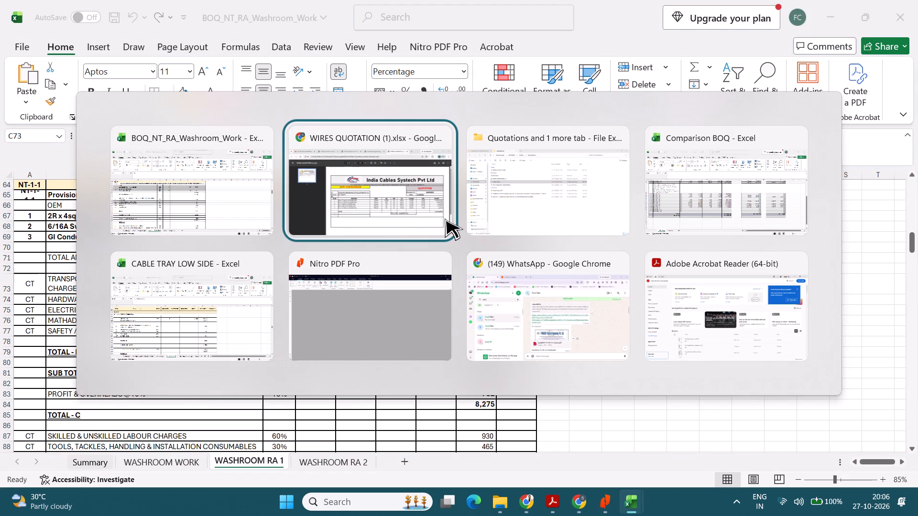
pyautogui.keyDown('alt'); pyautogui.moveTo(400, 247); pyautogui.dragTo(408, 243); pyautogui.keyUp('alt')
pyautogui.keyDown('alt'); pyautogui.click(413, 228); pyautogui.keyUp('alt')
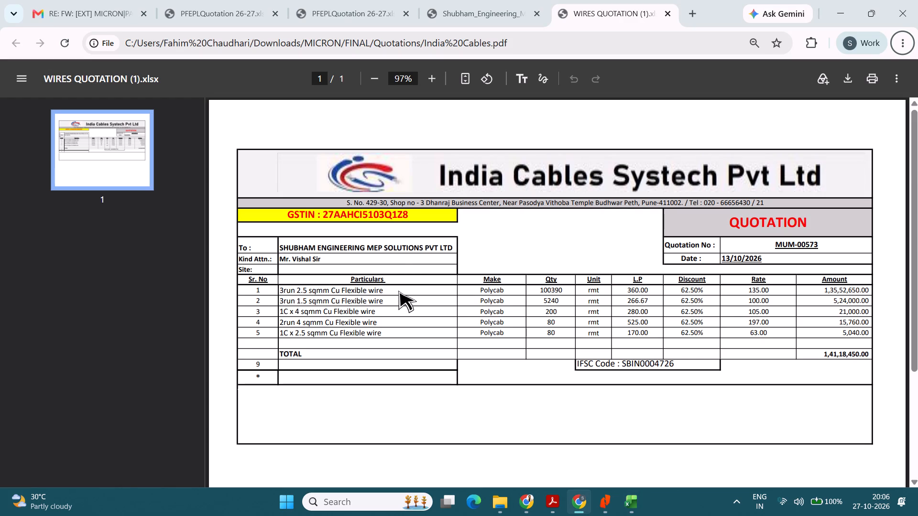
pyautogui.scroll(-2, 398, 290)
pyautogui.scroll(2, 398, 290)
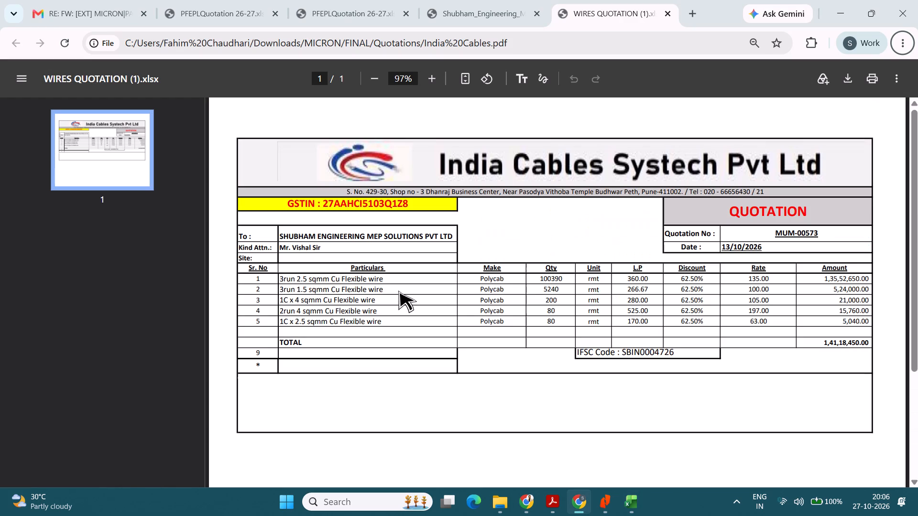
pyautogui.click(137, 333)
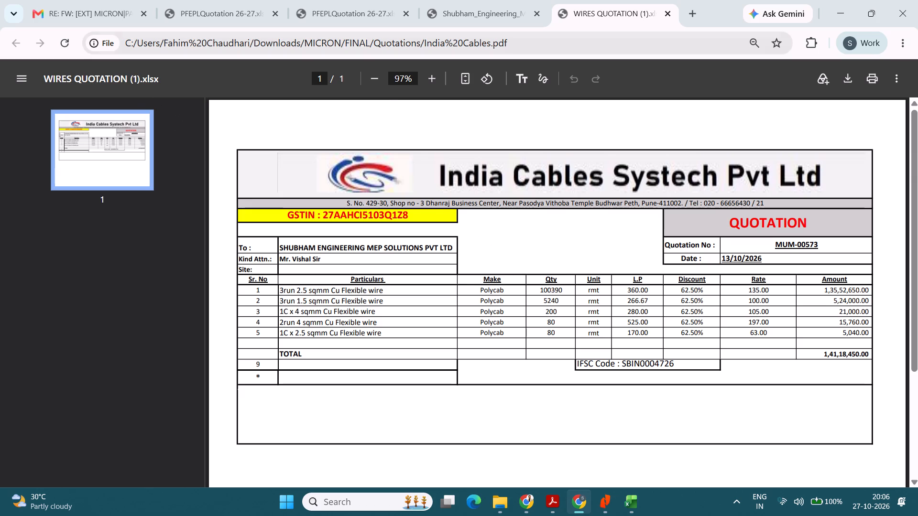
pyautogui.hotkey('alt', 'Tab')
# Set the transportation, unloading and shifting charges in C73 of the CAD Machine analysis to 3%.
pyautogui.scroll(3, 487, 312)
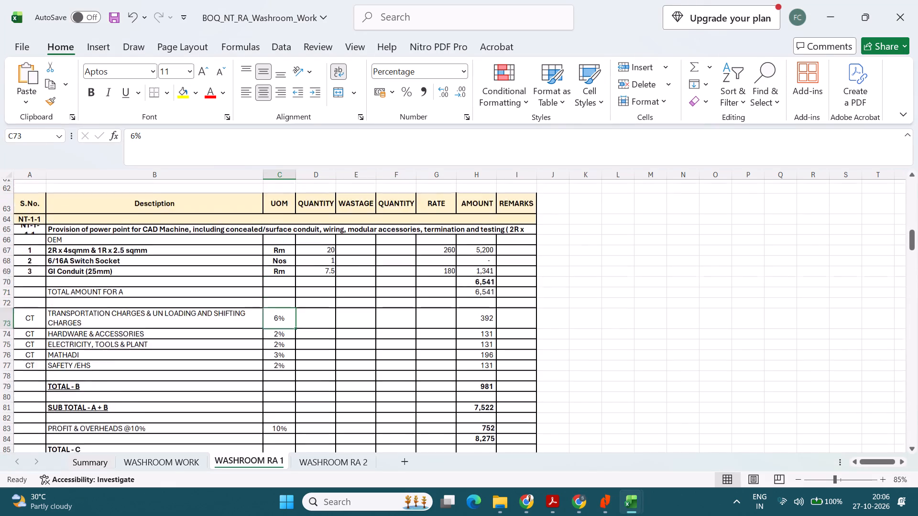
pyautogui.scroll(9, 486, 313)
pyautogui.scroll(-13, 486, 314)
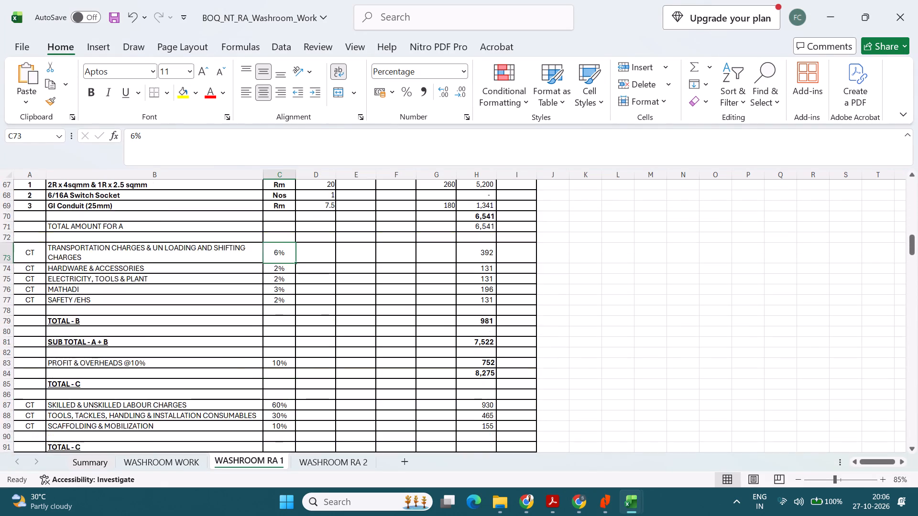
pyautogui.scroll(-4, 497, 344)
pyautogui.scroll(16, 517, 381)
pyautogui.scroll(-7, 516, 369)
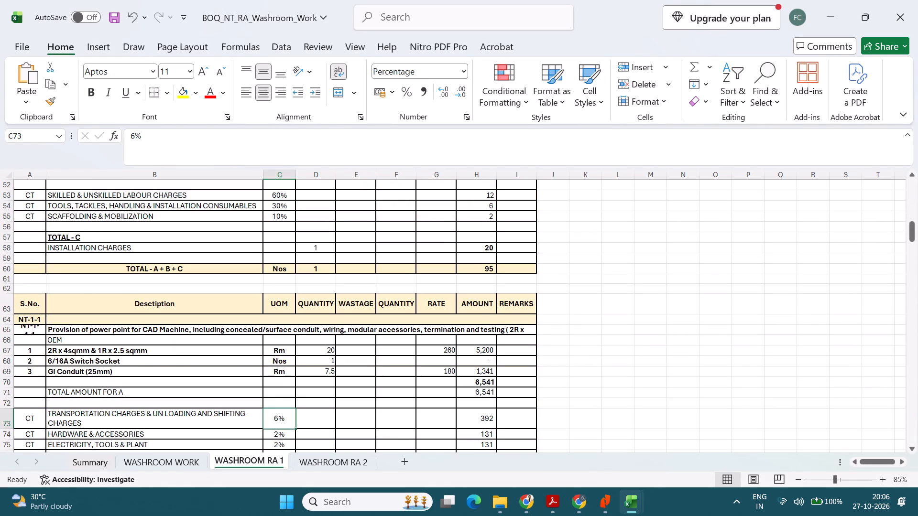
pyautogui.scroll(-4, 516, 369)
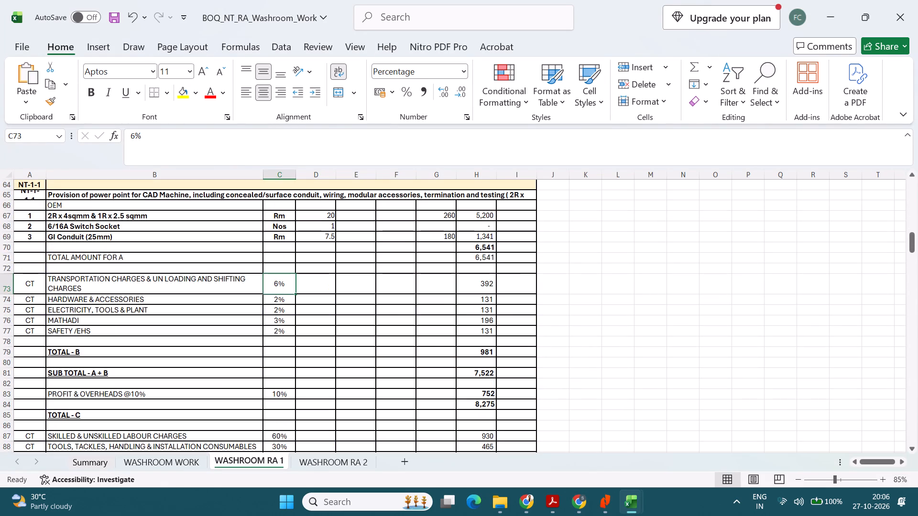
pyautogui.click(274, 279)
pyautogui.press('5')
pyautogui.press('Return')
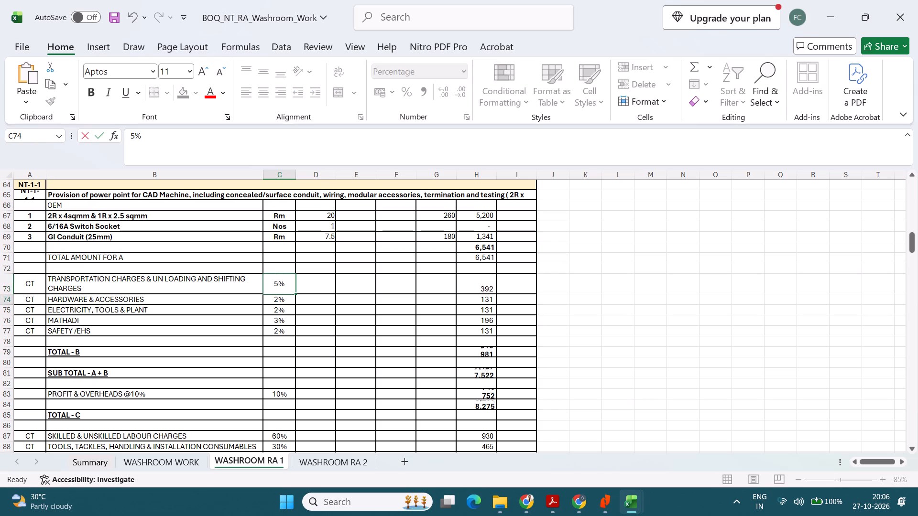
pyautogui.press('Up')
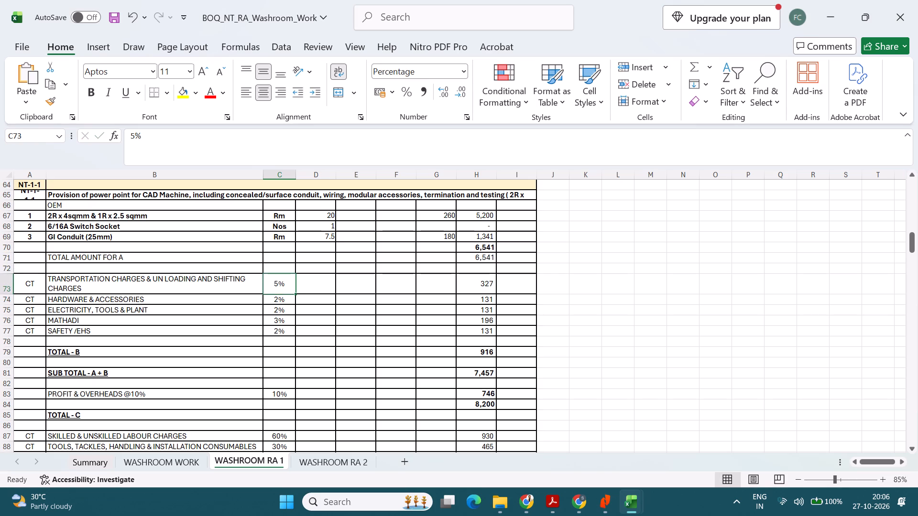
pyautogui.press('3')
pyautogui.press('Return')
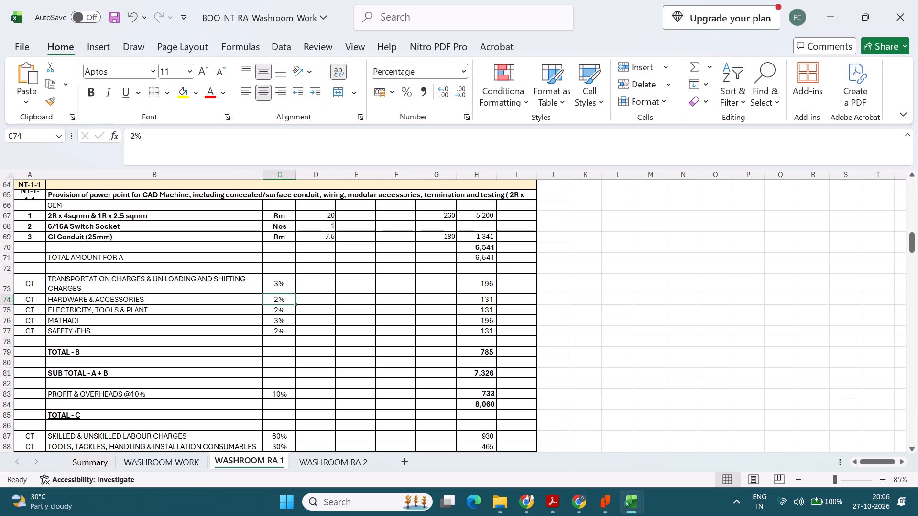
# Check the CAD Machine power point rate link in G8 of WASHROOM WORK against the supply and overall totals on WASHROOM RA 1.
pyautogui.click(176, 470)
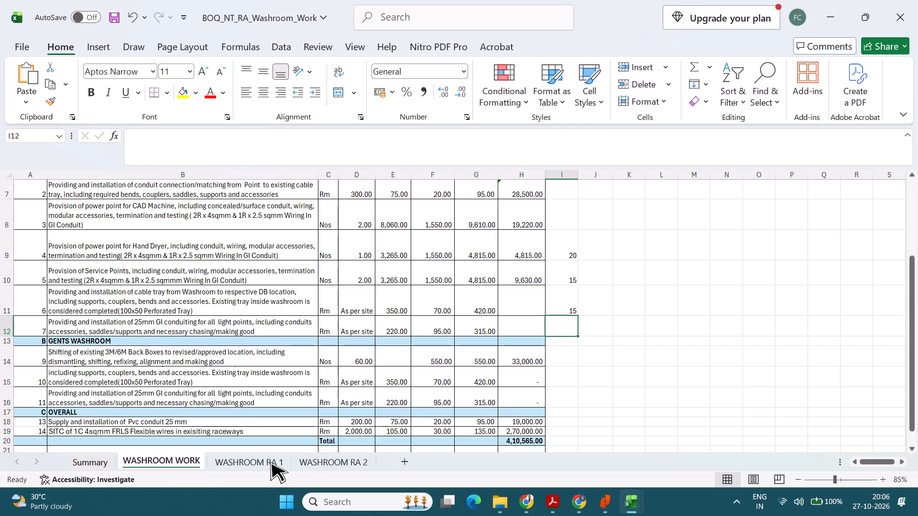
pyautogui.doubleClick(437, 212)
pyautogui.press('Escape')
pyautogui.doubleClick(481, 215)
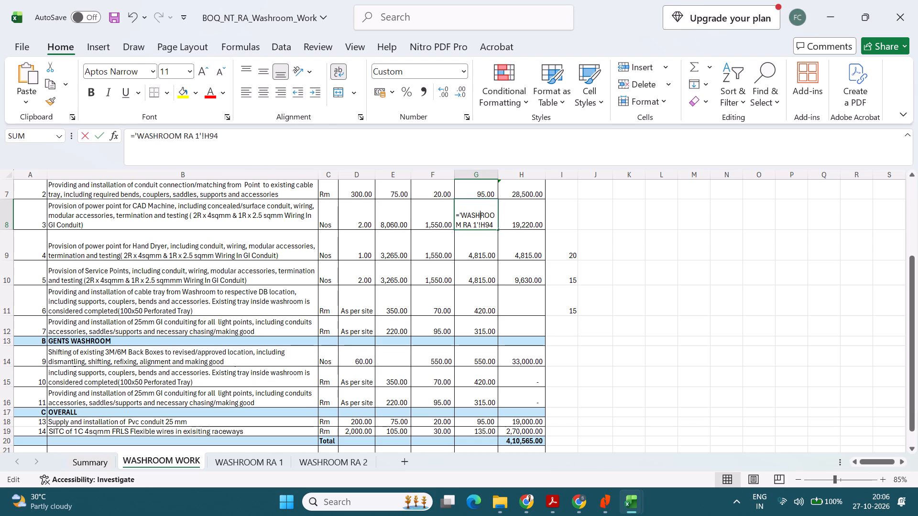
pyautogui.press('Escape')
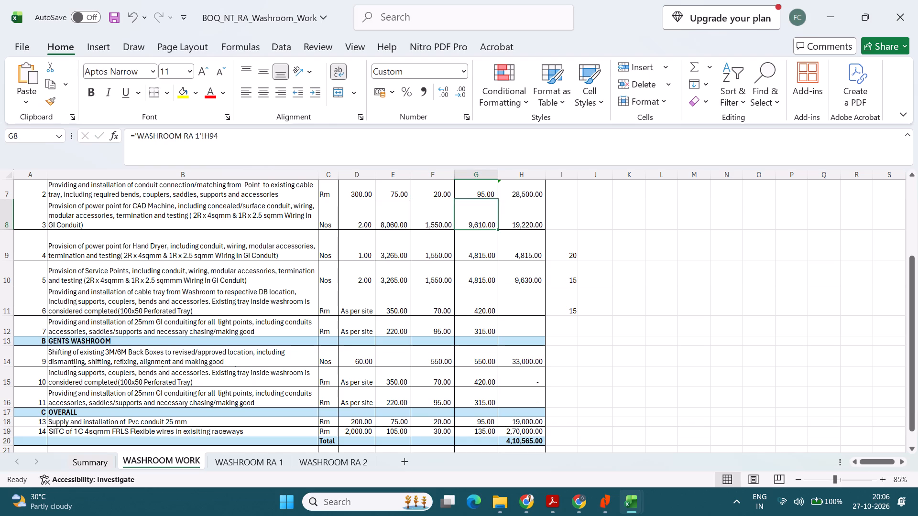
pyautogui.click(273, 463)
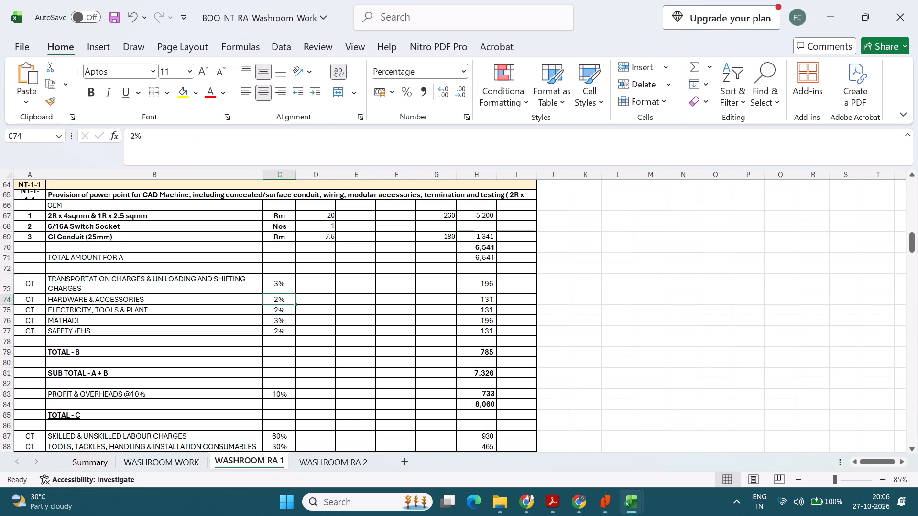
pyautogui.scroll(-2, 473, 362)
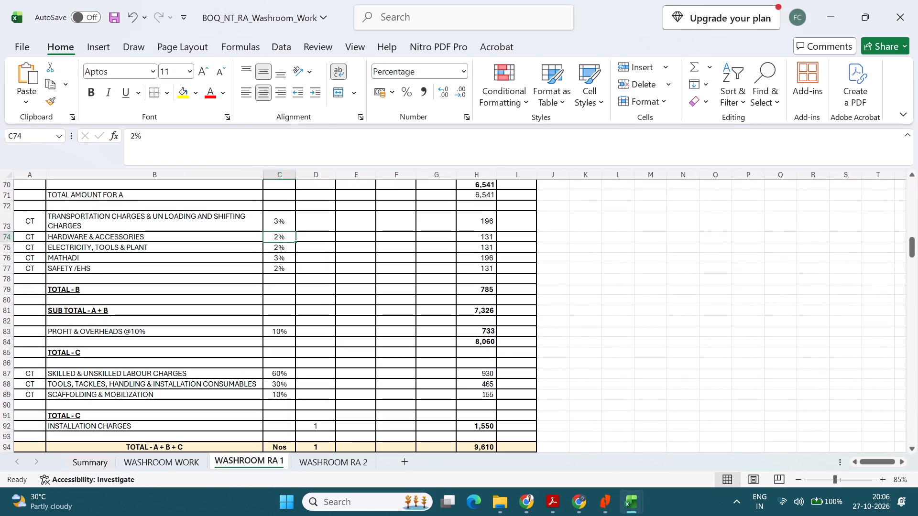
pyautogui.click(489, 343)
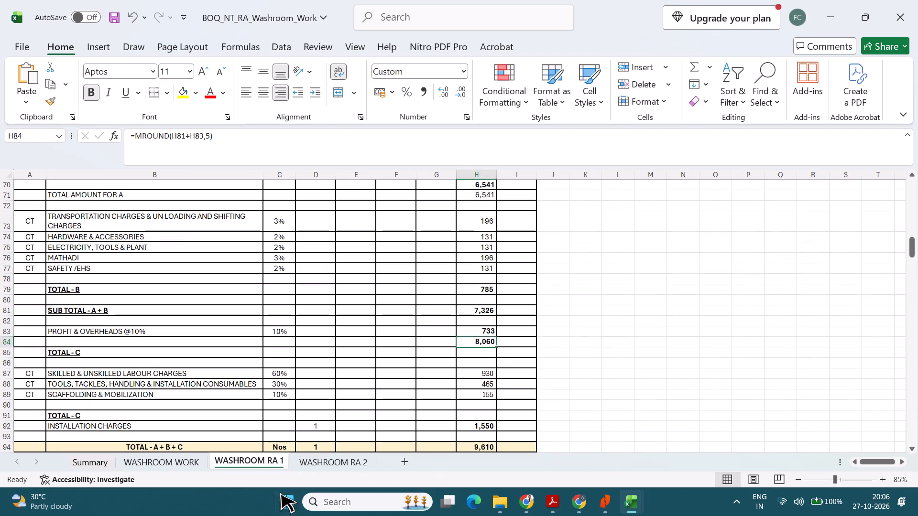
pyautogui.click(188, 465)
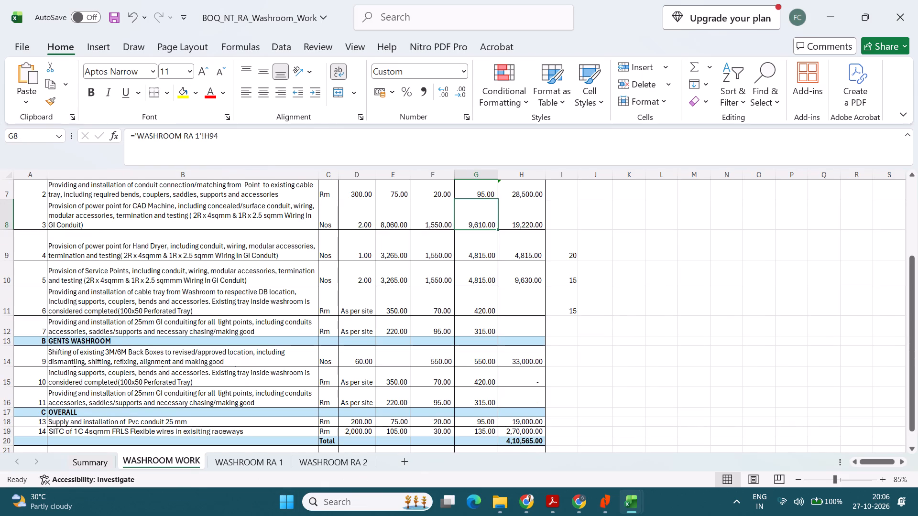
pyautogui.click(234, 465)
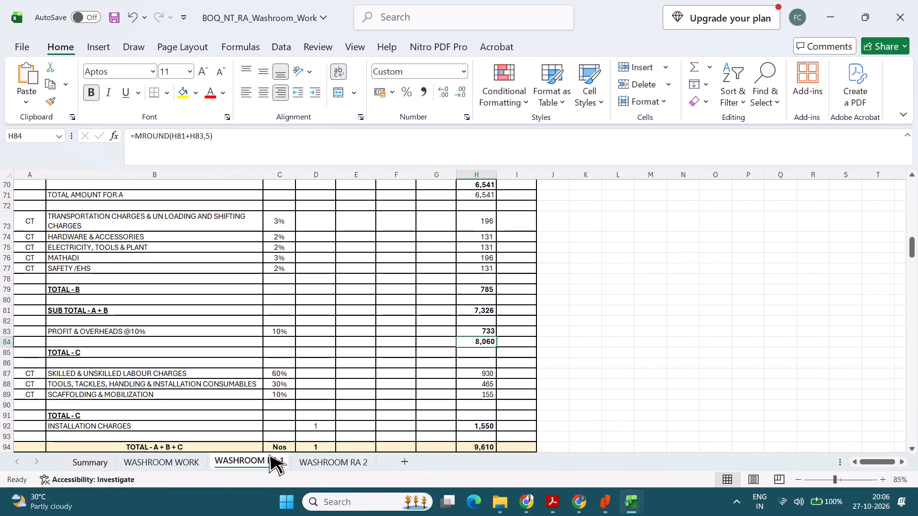
pyautogui.click(189, 456)
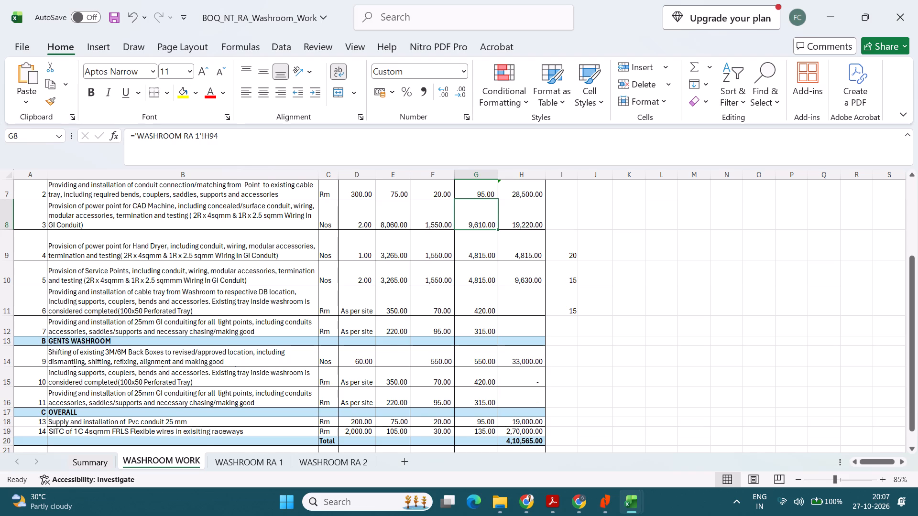
# On WASHROOM WORK, move the side values 20, 15 and 15 from I9:I11 up one row to I8:I10.
pyautogui.scroll(1, 557, 282)
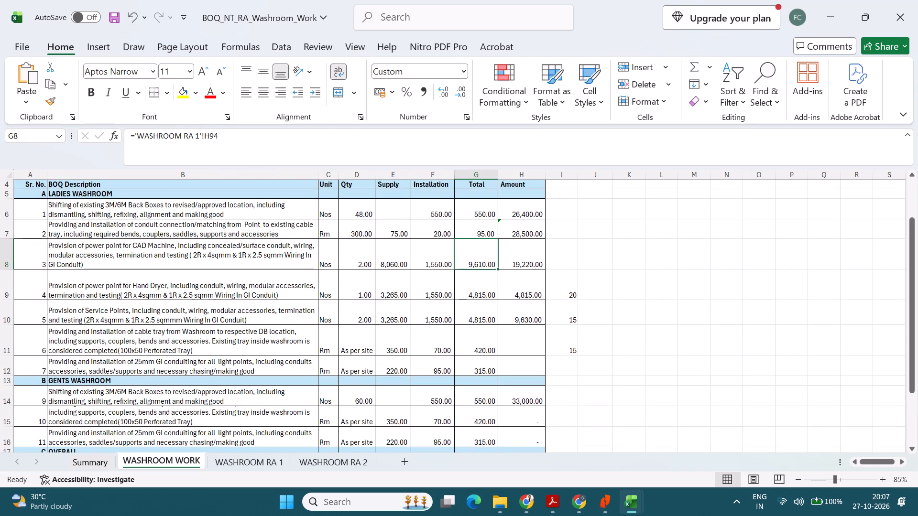
pyautogui.moveTo(569, 282); pyautogui.dragTo(566, 338)
pyautogui.hotkey('ctrl', 'x')
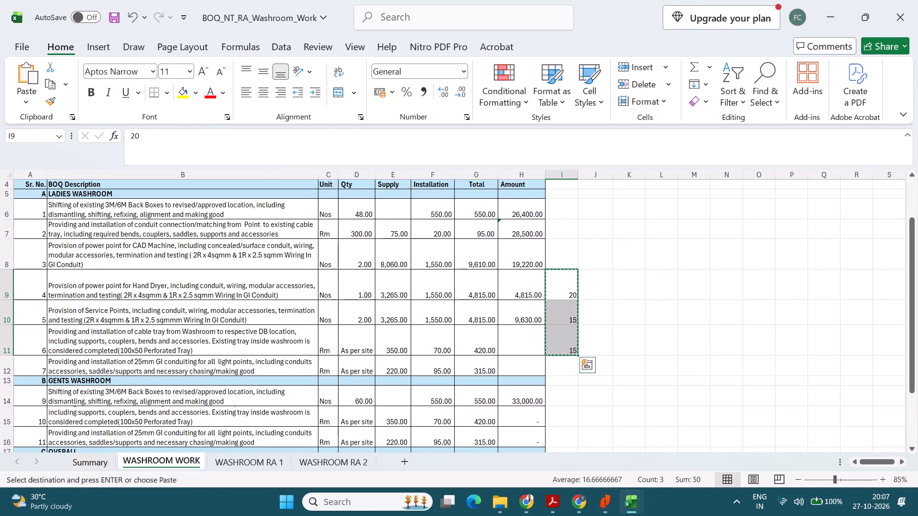
pyautogui.click(572, 249)
pyautogui.hotkey('ctrl', 'v')
pyautogui.click(634, 269)
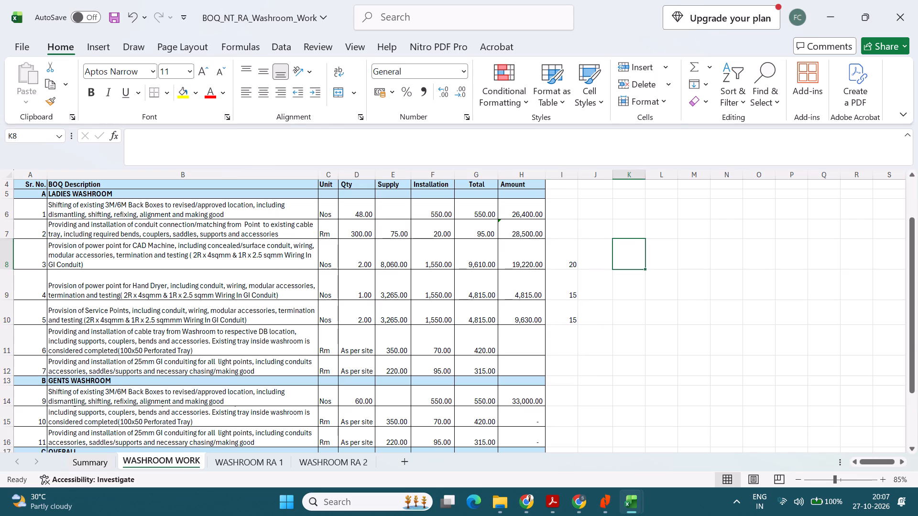
# On WASHROOM RA 1, set the 2R x 4sqmm & 1R x 2.5 sqmm quantity in D102 of the Hand Dryer analysis to 15.
pyautogui.hotkey('alt', 'Tab')
pyautogui.hotkey('alt', 'Tab')
pyautogui.click(236, 469)
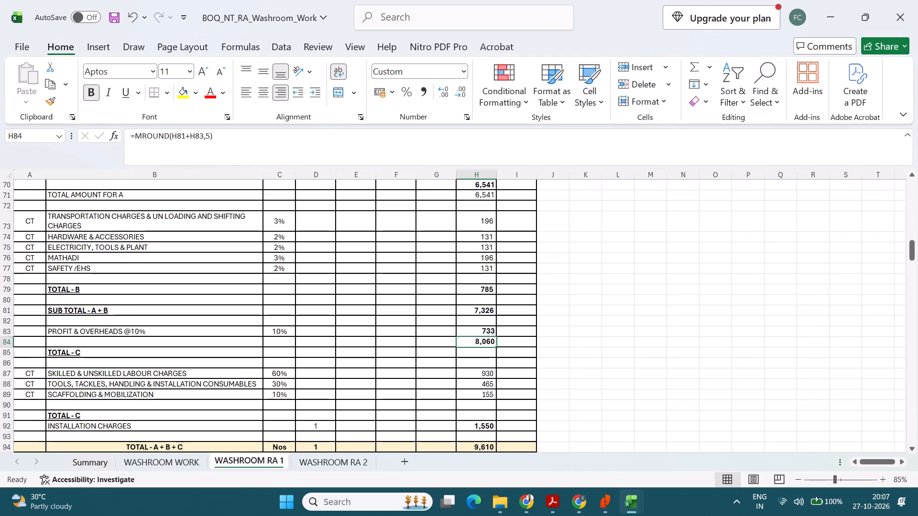
pyautogui.scroll(3, 408, 320)
pyautogui.scroll(-6, 432, 332)
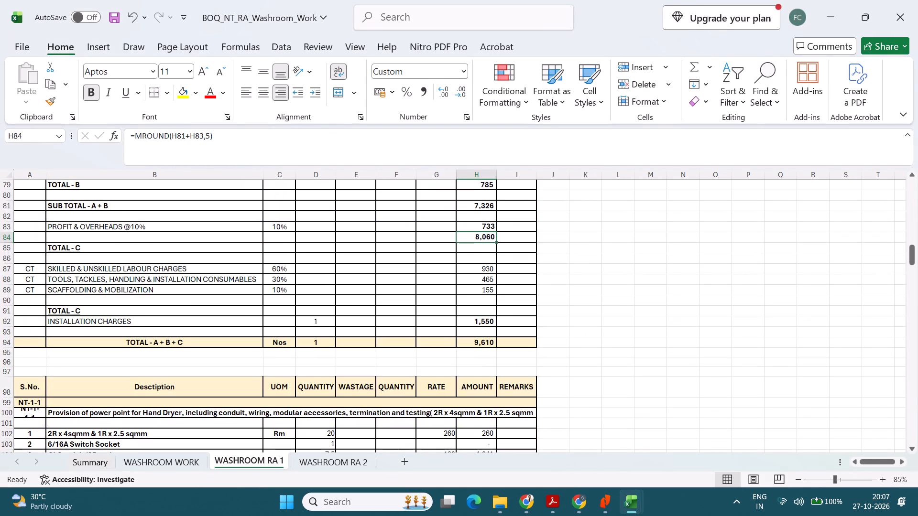
pyautogui.scroll(-3, 459, 387)
pyautogui.click(448, 338)
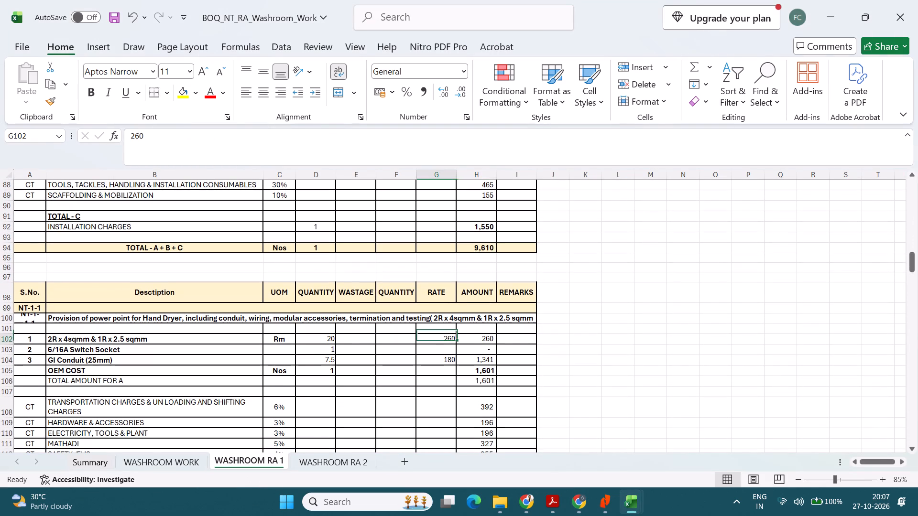
pyautogui.click(324, 341)
pyautogui.write('15')
pyautogui.press('Return')
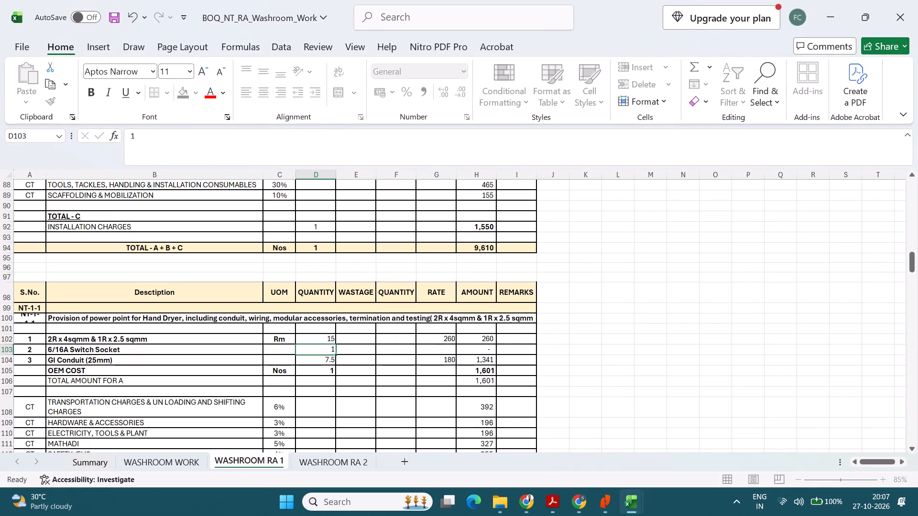
# Replace the fixed Hand Dryer wiring amount in H102 with the rate-times-quantity formula =G102*D102, copied from the GI Conduit amount in H104.
pyautogui.press('Up')
pyautogui.press('Right')
pyautogui.press('Right')
pyautogui.press('Right')
pyautogui.press('Right')
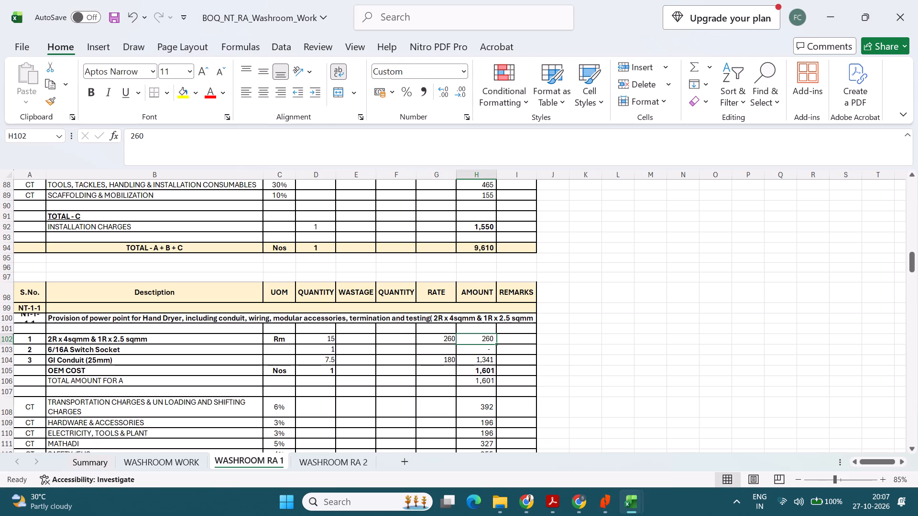
pyautogui.press('=')
pyautogui.press('Escape')
pyautogui.press('Down')
pyautogui.press('Down')
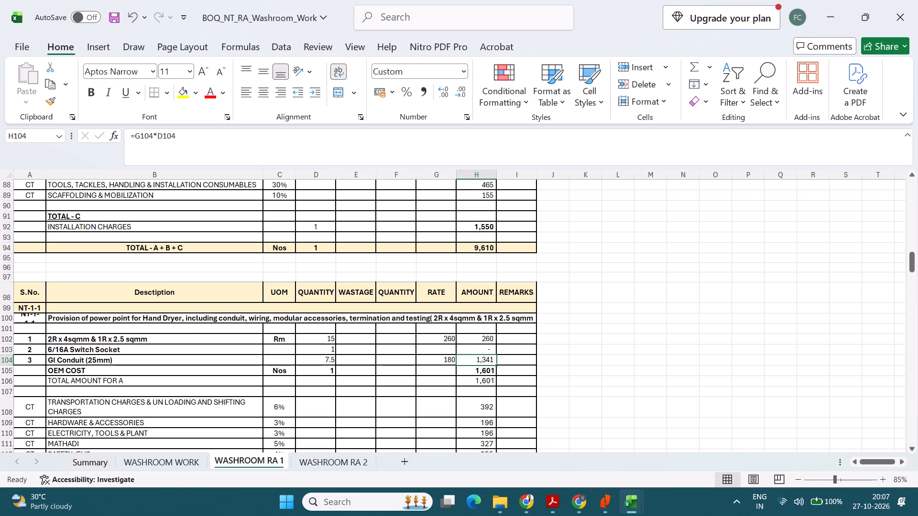
pyautogui.hotkey('ctrl', 'c')
pyautogui.press('Up')
pyautogui.press('Up')
pyautogui.hotkey('ctrl', 'v')
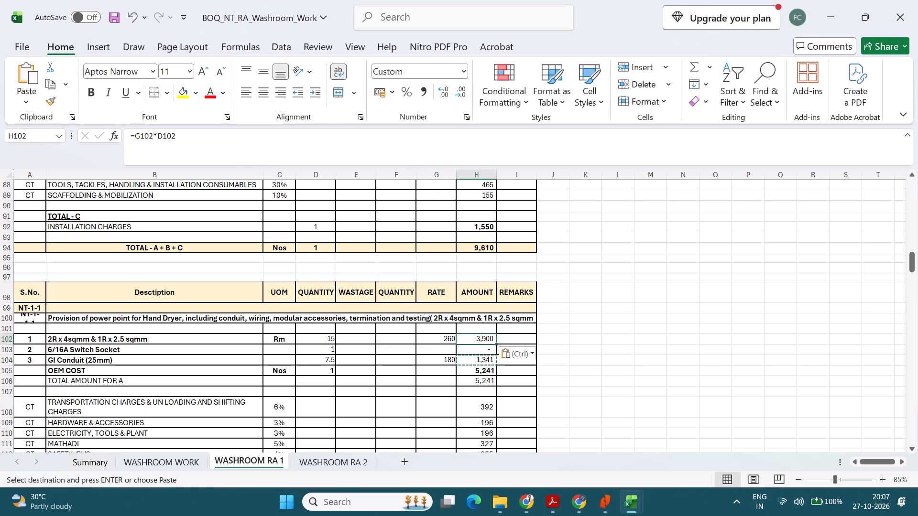
pyautogui.press('Escape')
# Copy the CAD Machine charge percentages 3%, 2%, 2%, 3% and 2% from C73:C77 to C108:C112 of the Hand Dryer analysis.
pyautogui.scroll(-2, 401, 286)
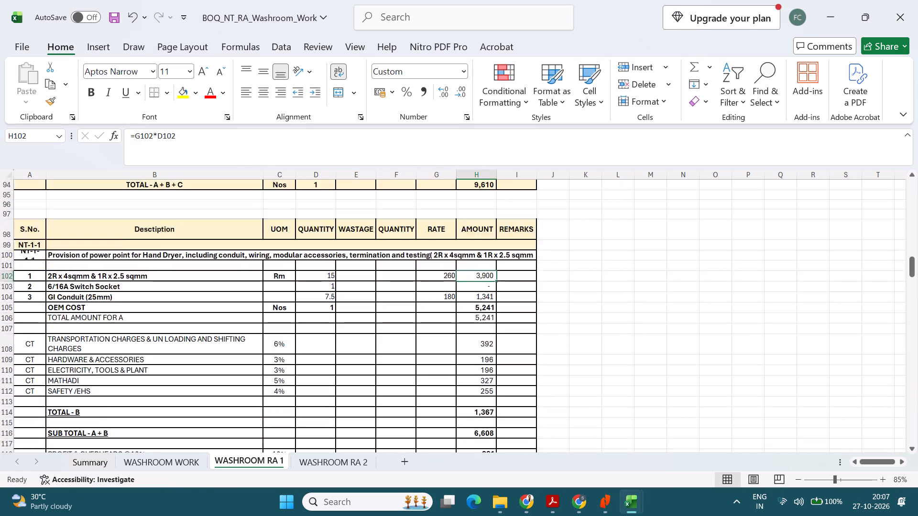
pyautogui.scroll(-1, 404, 294)
pyautogui.scroll(4, 333, 306)
pyautogui.scroll(5, 293, 247)
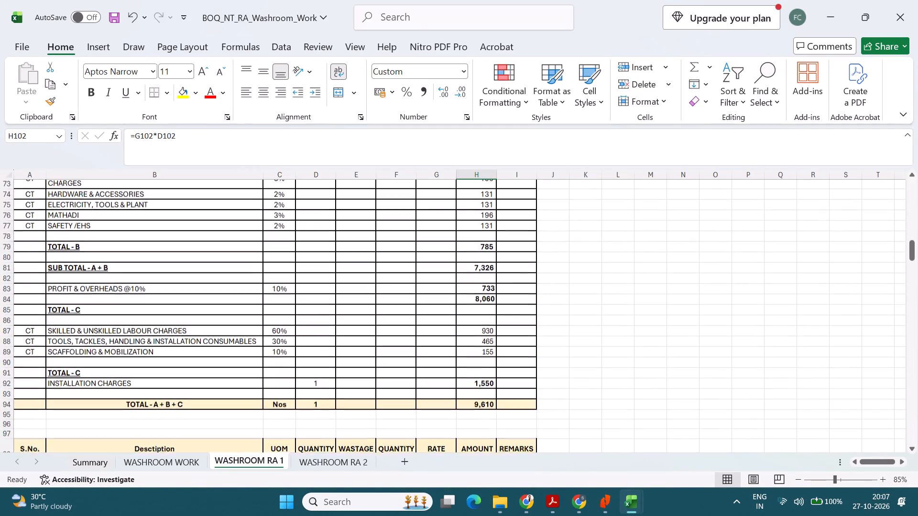
pyautogui.scroll(18, 288, 226)
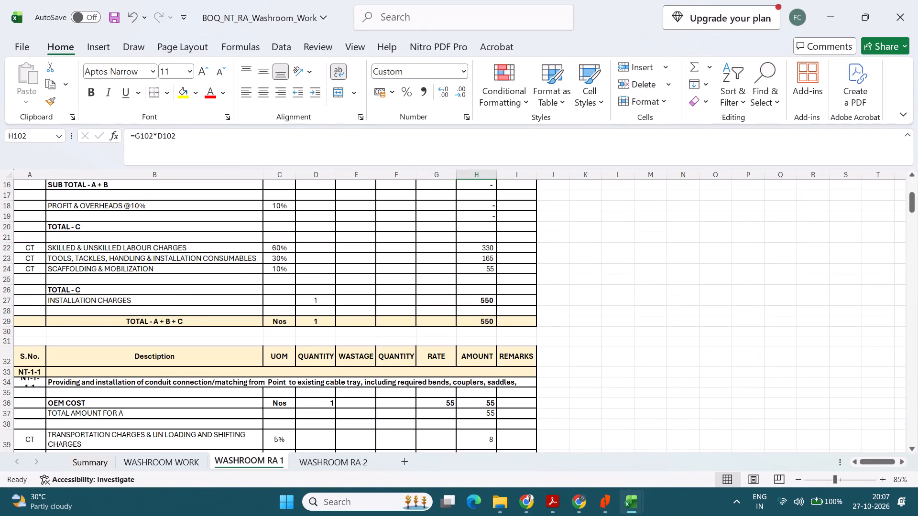
pyautogui.scroll(11, 280, 263)
pyautogui.scroll(-20, 279, 267)
pyautogui.scroll(-10, 279, 267)
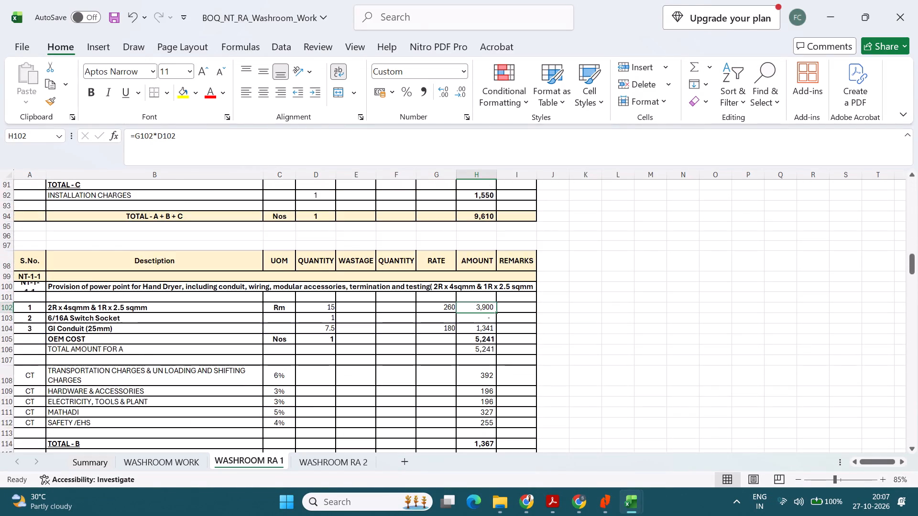
pyautogui.scroll(-15, 281, 266)
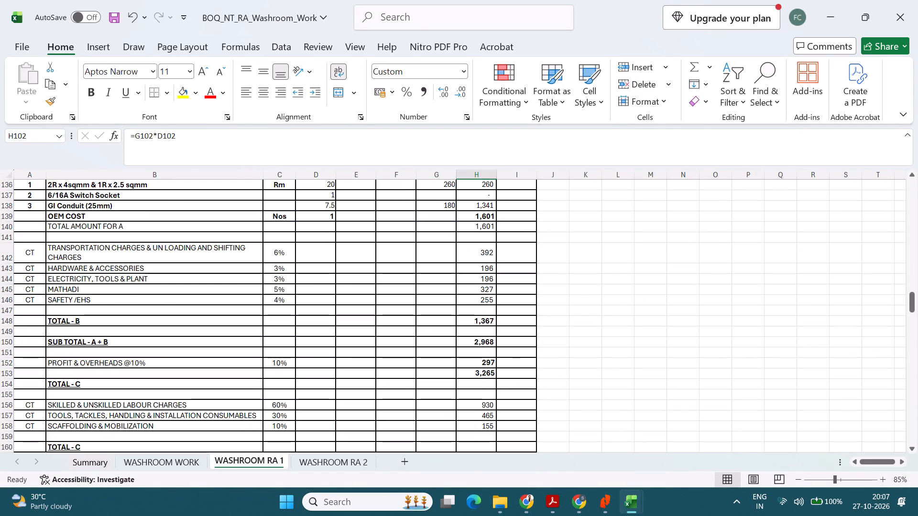
pyautogui.scroll(20, 299, 334)
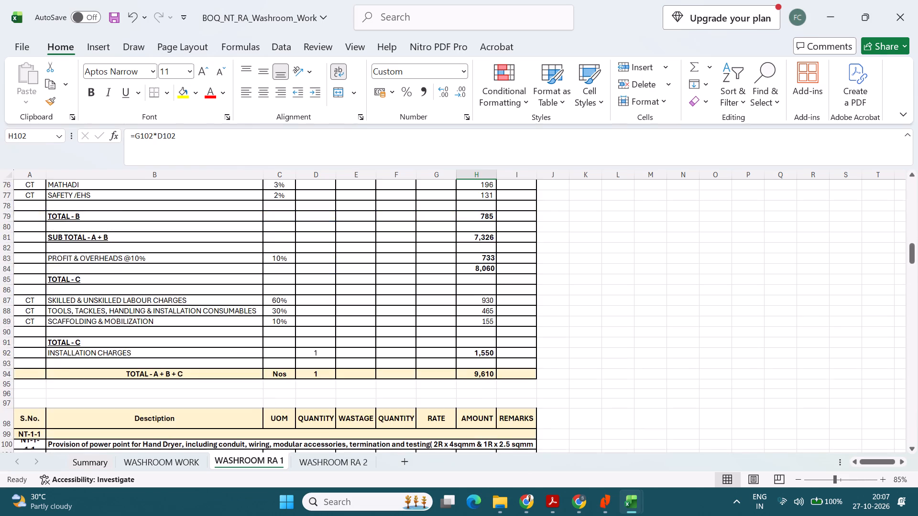
pyautogui.scroll(20, 301, 344)
pyautogui.scroll(8, 301, 344)
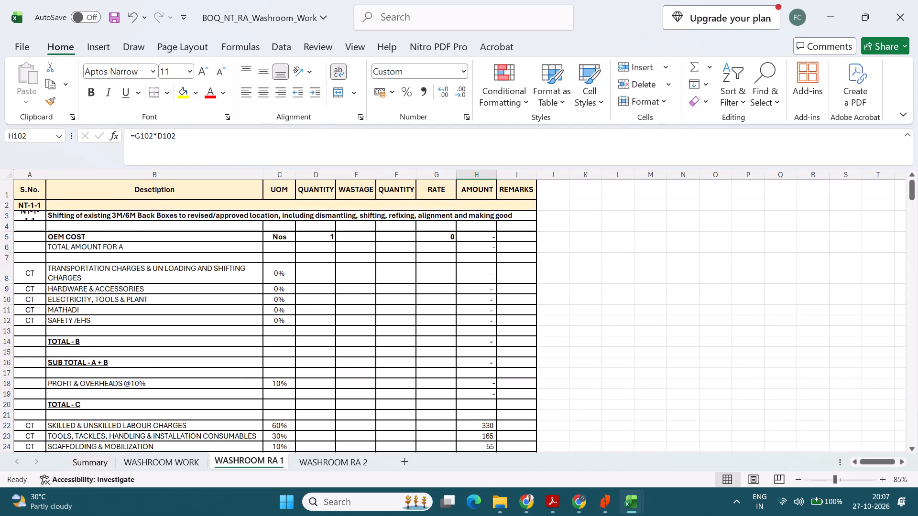
pyautogui.scroll(6, 295, 359)
pyautogui.scroll(-20, 295, 359)
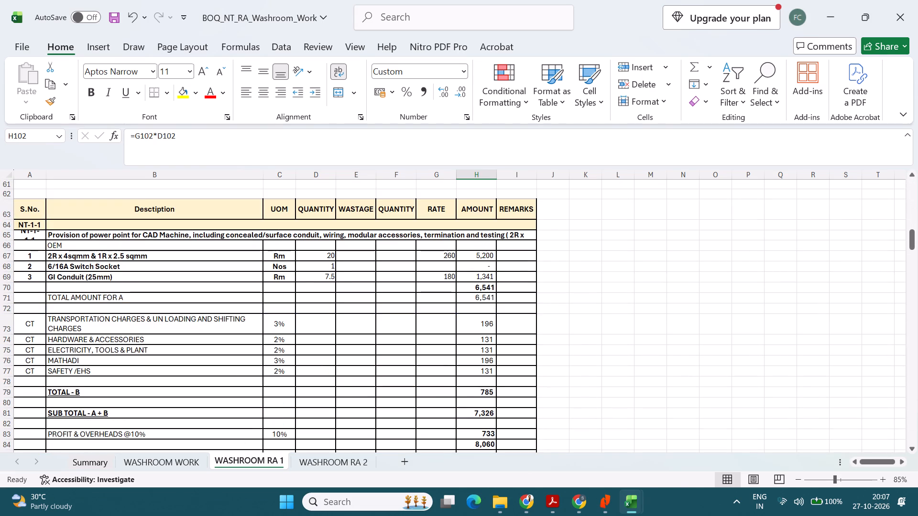
pyautogui.moveTo(282, 322); pyautogui.dragTo(285, 368)
pyautogui.hotkey('ctrl', 'c')
pyautogui.scroll(-3, 285, 368)
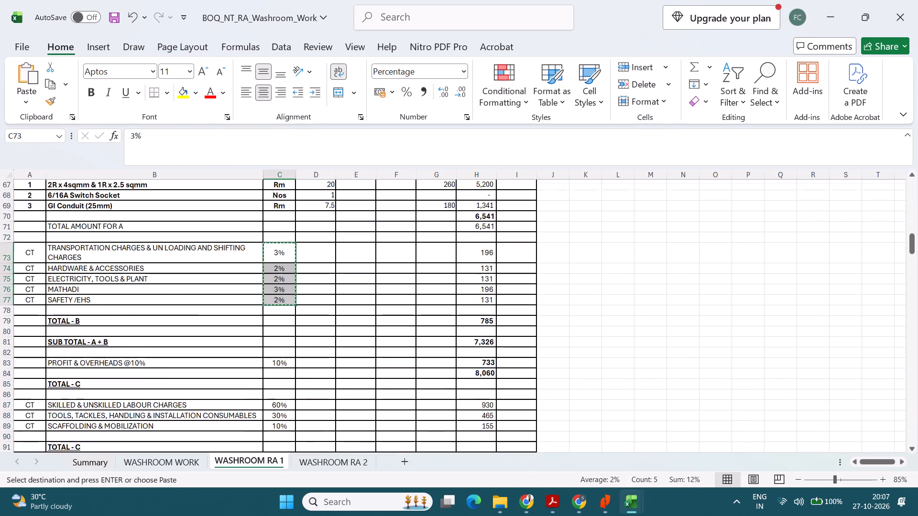
pyautogui.scroll(-9, 285, 368)
pyautogui.click(282, 314)
pyautogui.hotkey('ctrl', 'v')
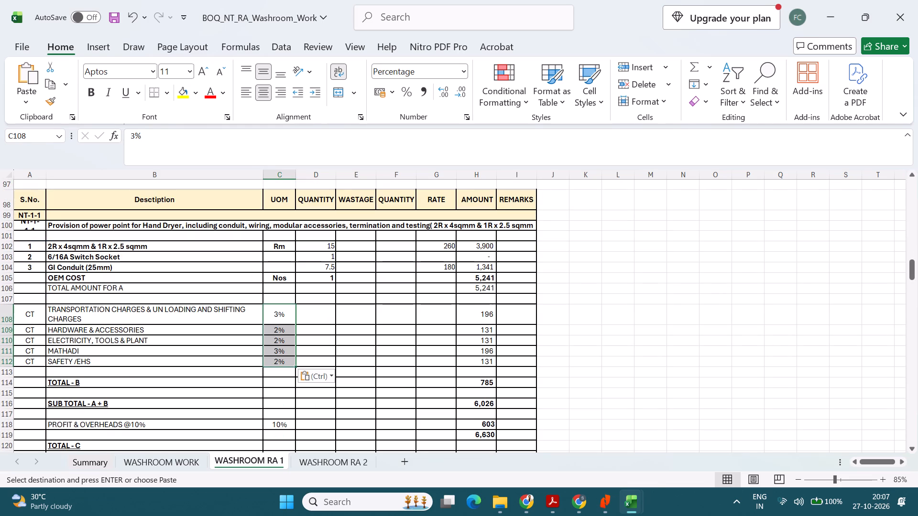
pyautogui.click(608, 305)
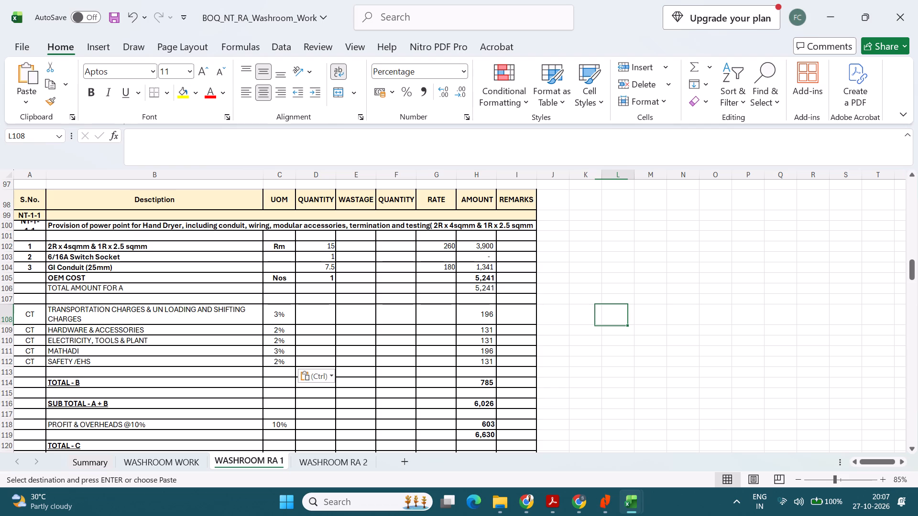
# Check the Hand Dryer supply, installation and overall totals on WASHROOM RA 1 against the Hand Dryer item on WASHROOM WORK.
pyautogui.scroll(-3, 550, 354)
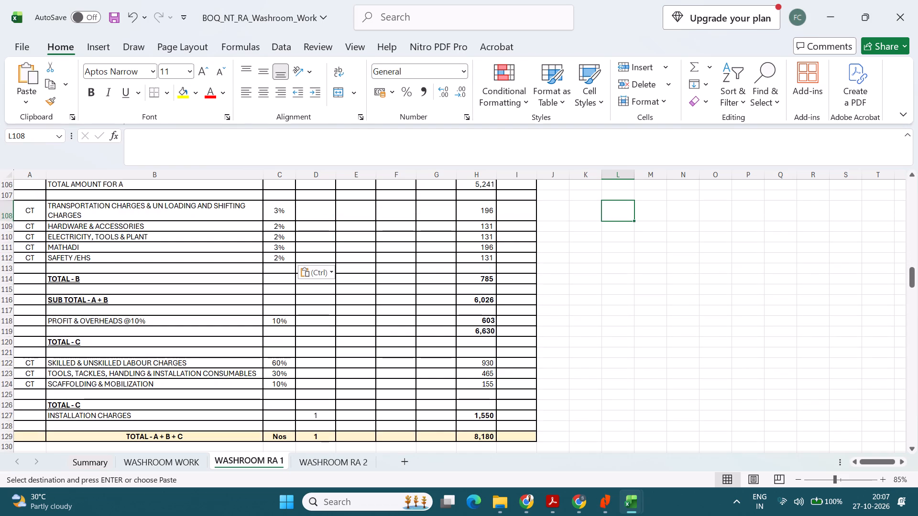
pyautogui.scroll(4, 546, 365)
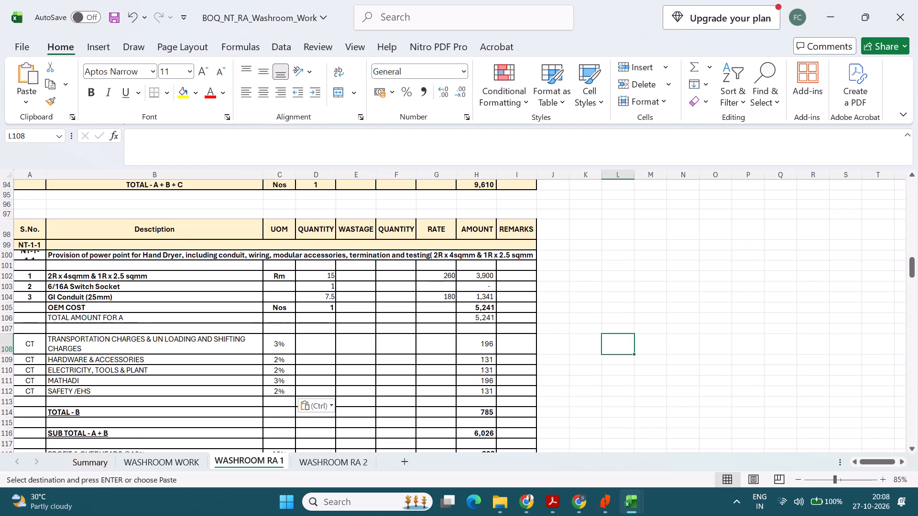
pyautogui.scroll(-3, 546, 367)
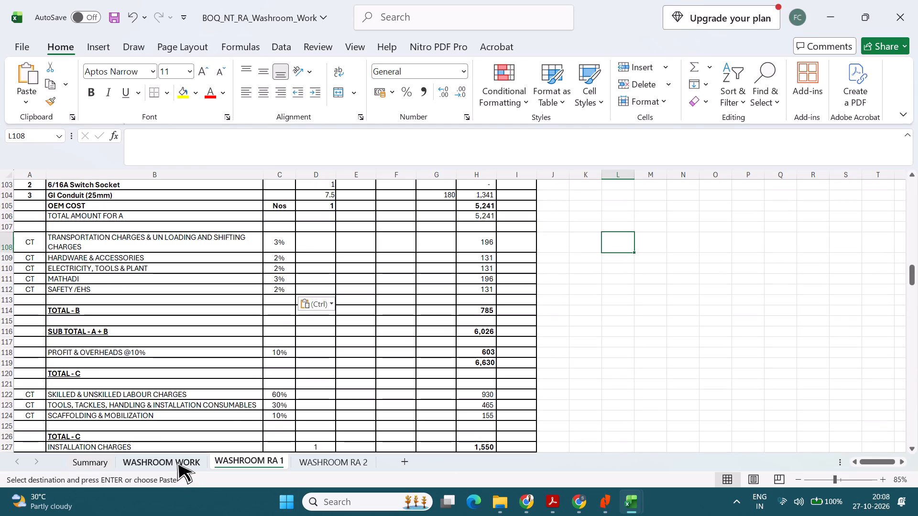
pyautogui.click(177, 462)
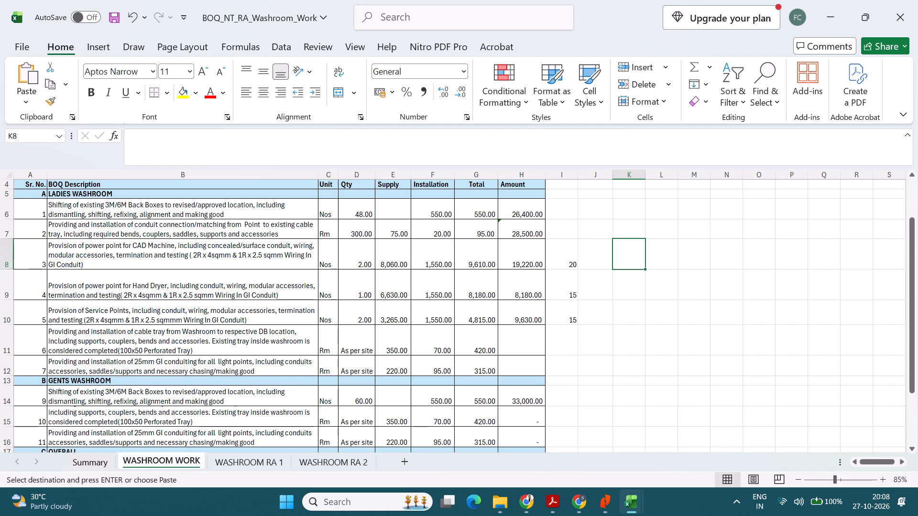
pyautogui.click(256, 463)
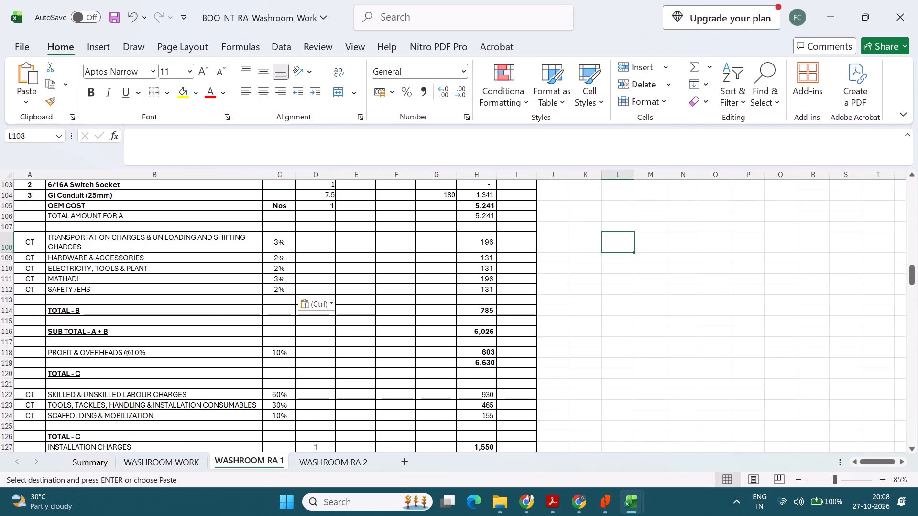
pyautogui.click(184, 461)
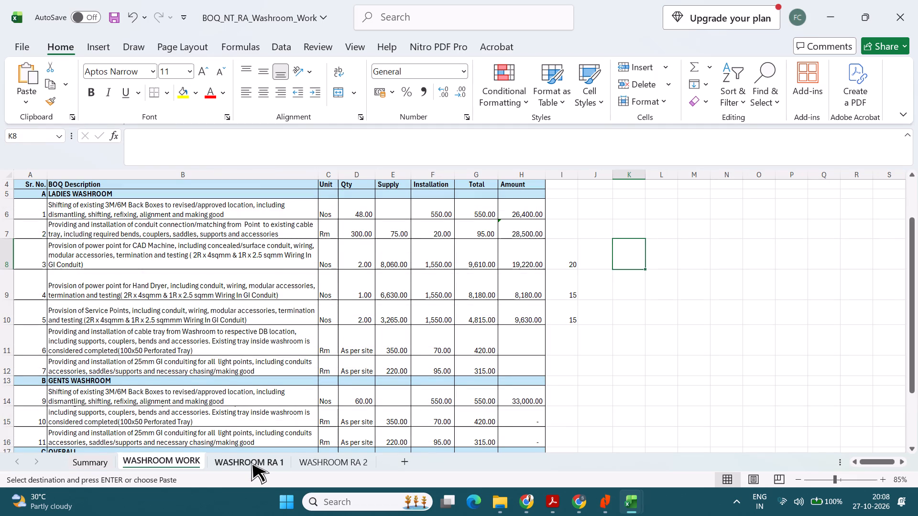
pyautogui.click(251, 462)
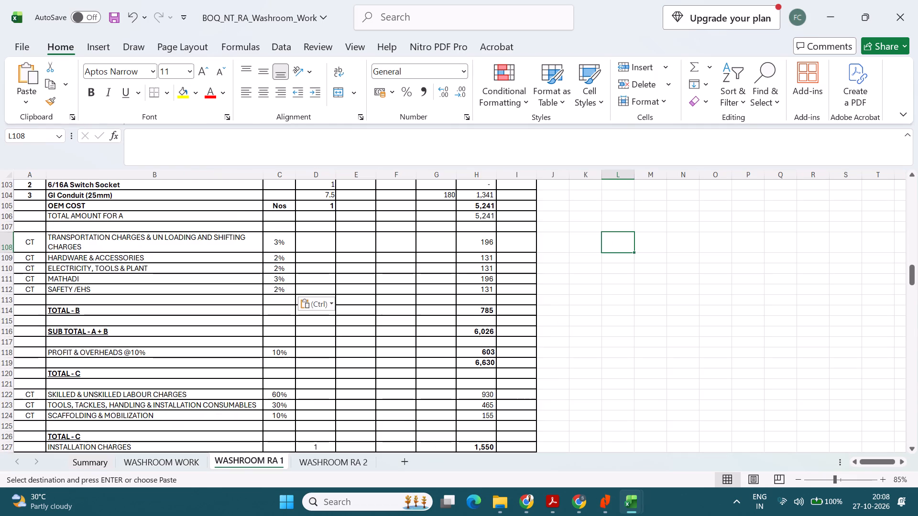
# On WASHROOM RA 1, set the 2R x 4sqmm & 1R x 2.5 sqmm quantity in D136 of the Service Points analysis to 15.
pyautogui.scroll(-7, 487, 357)
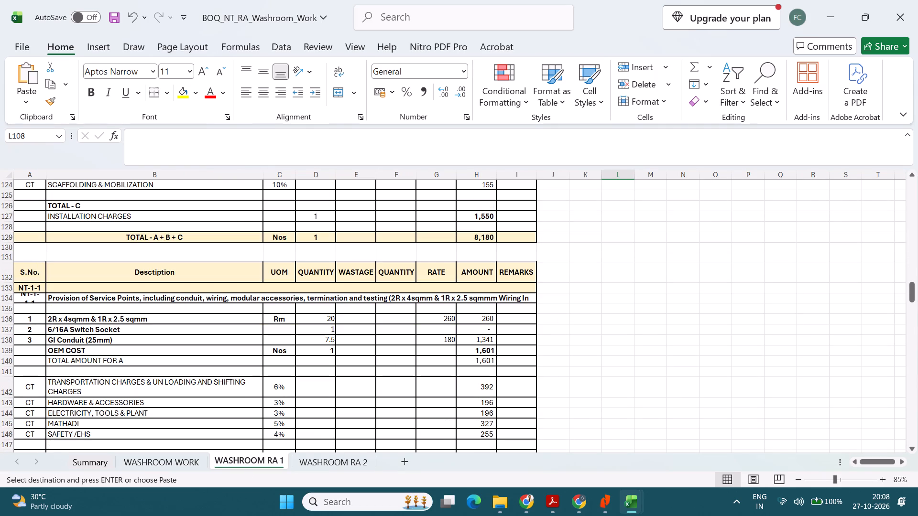
pyautogui.click(450, 319)
pyautogui.click(316, 322)
pyautogui.write('15')
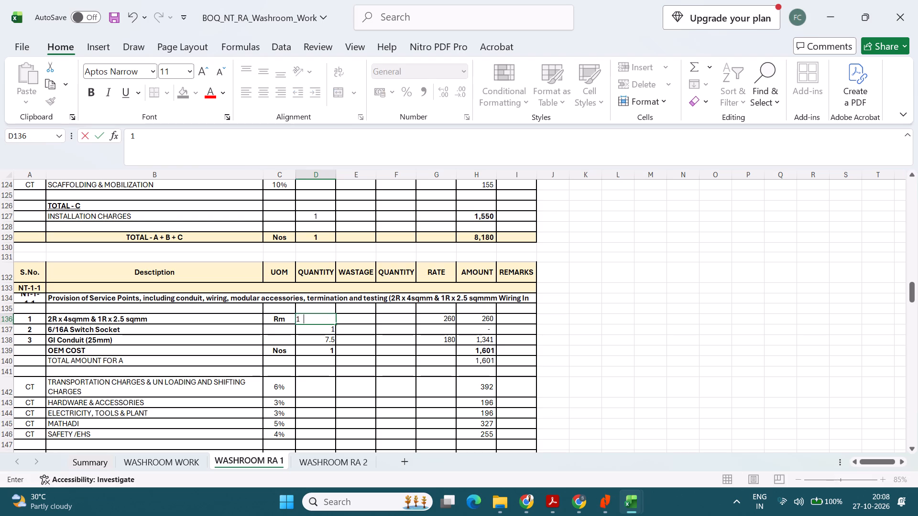
pyautogui.press('Return')
# Replace the fixed Service Points wiring amount in H136 with the formula =G136*D136, copied from the GI Conduit amount in H138.
pyautogui.press('Right')
pyautogui.press('Right')
pyautogui.press('Right')
pyautogui.press('Right')
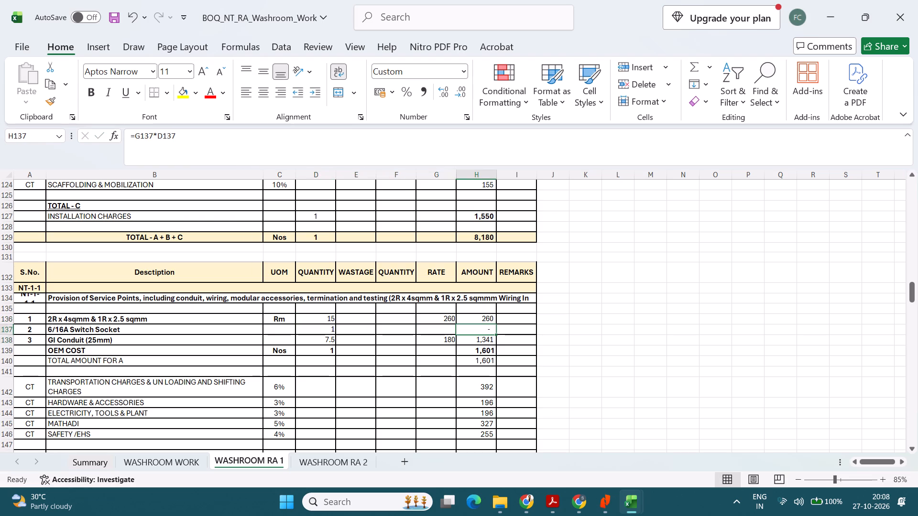
pyautogui.press('Down')
pyautogui.hotkey('ctrl', 'c')
pyautogui.press('Up')
pyautogui.press('Up')
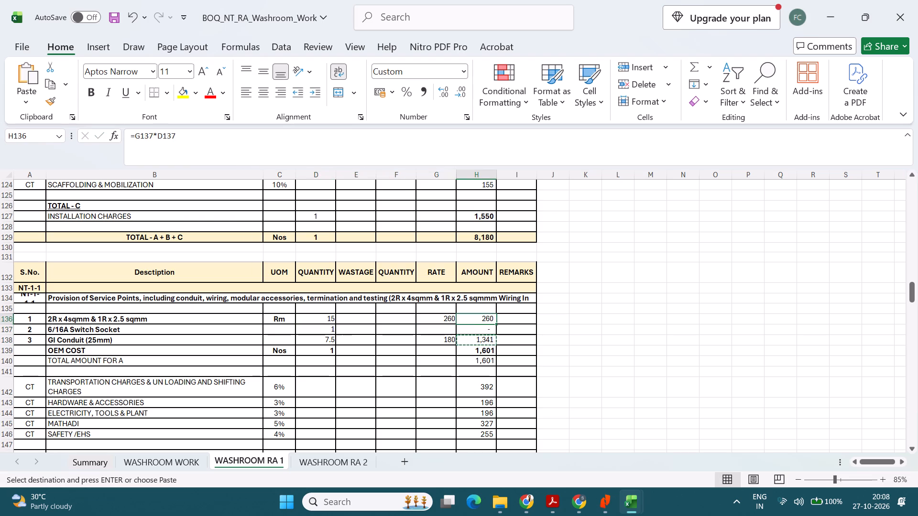
pyautogui.hotkey('ctrl', 'v')
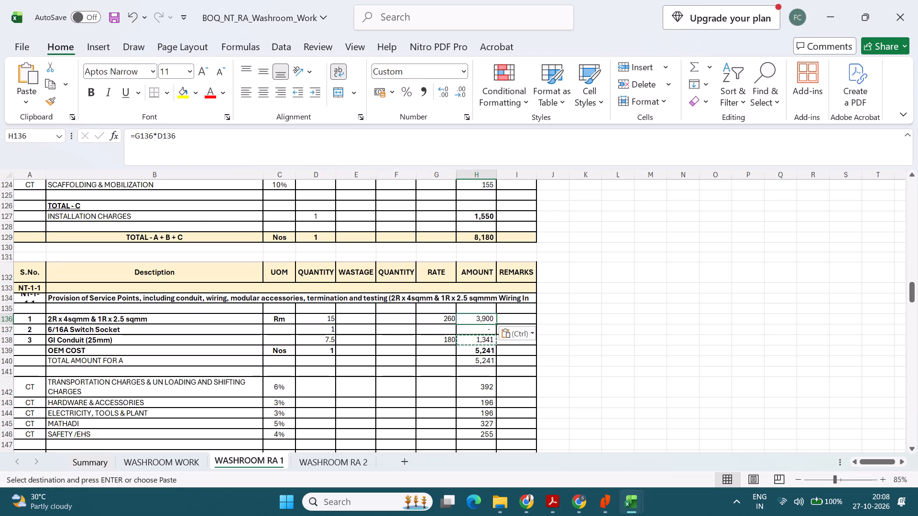
# Go back to the charge percentages in C108:C112 of the Hand Dryer analysis.
pyautogui.scroll(8, 489, 250)
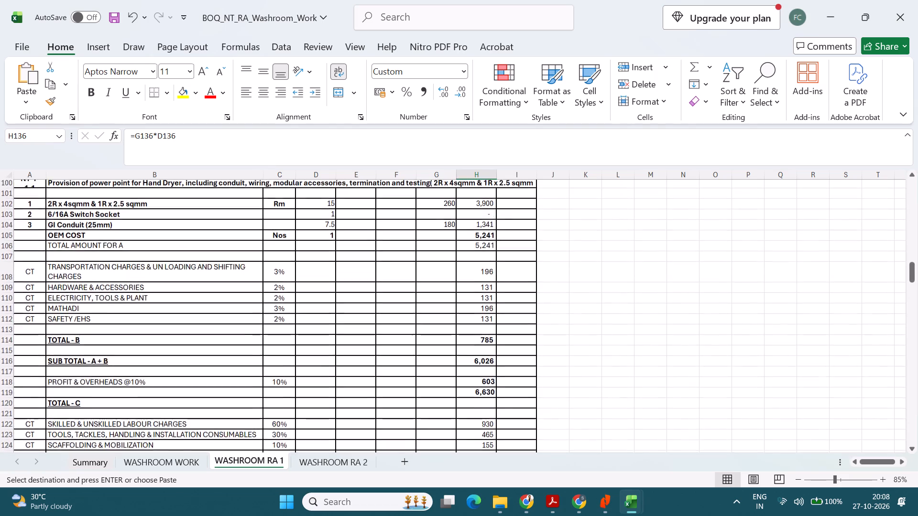
pyautogui.scroll(2, 482, 285)
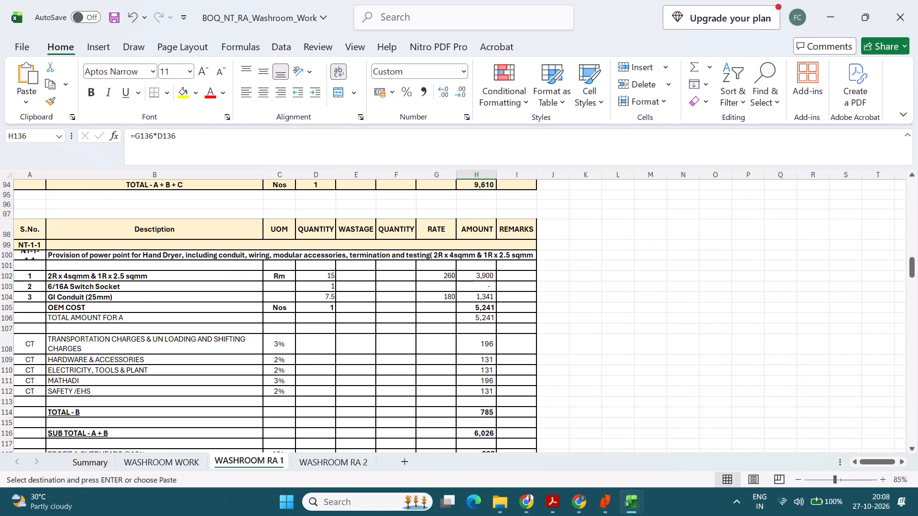
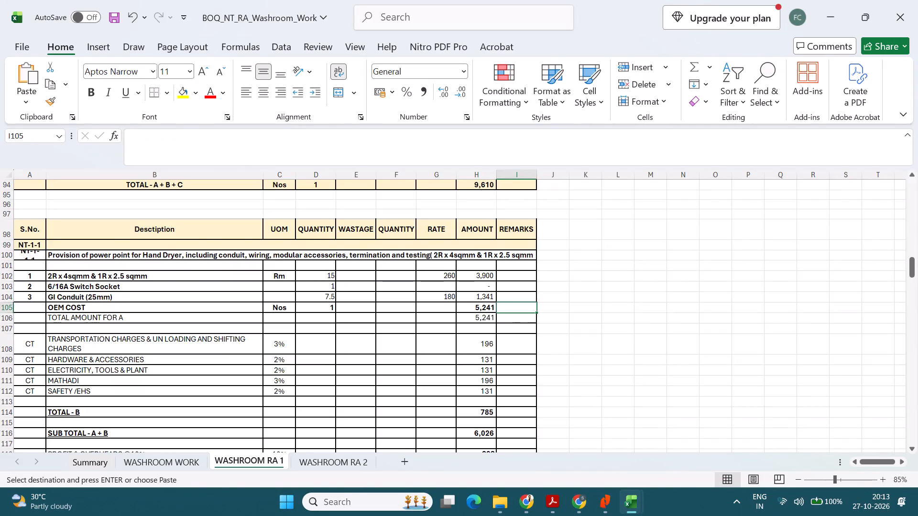
# Compare the power point rates on WASHROOM WORK with the CAD Machine and Hand Dryer analyses on WASHROOM RA 1.
pyautogui.scroll(-2, 494, 411)
pyautogui.click(168, 454)
pyautogui.click(175, 460)
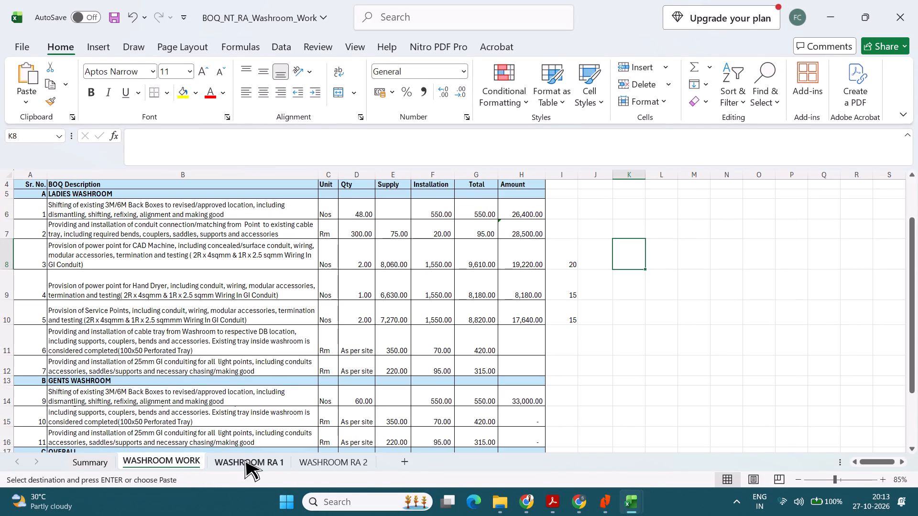
pyautogui.moveTo(243, 458); pyautogui.dragTo(248, 467)
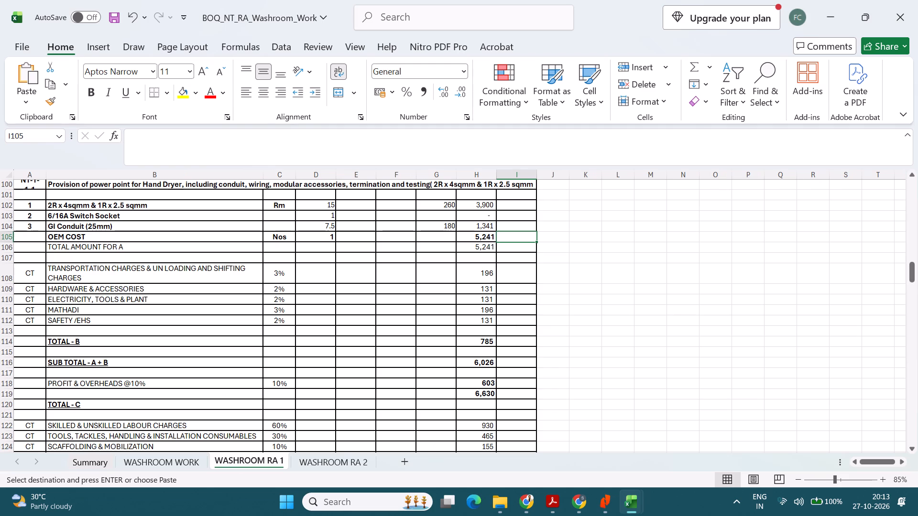
pyautogui.scroll(10, 357, 333)
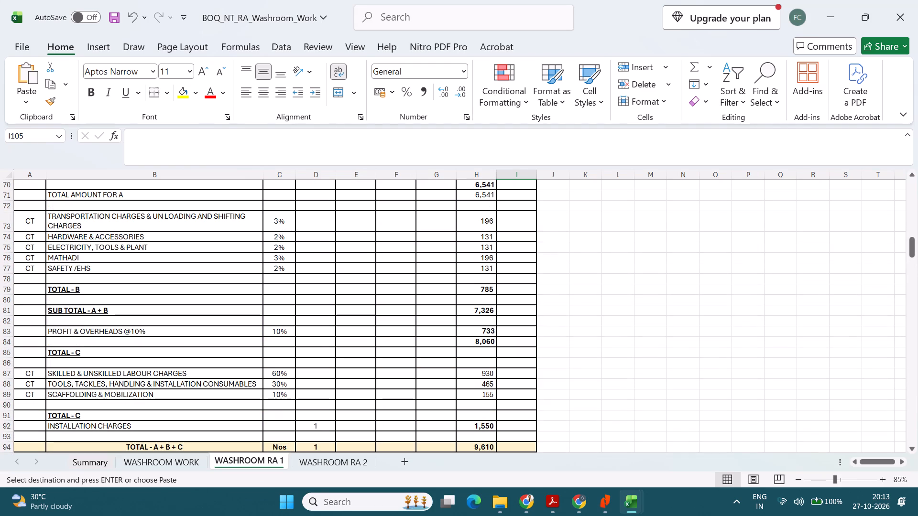
pyautogui.scroll(3, 281, 222)
pyautogui.scroll(-6, 272, 277)
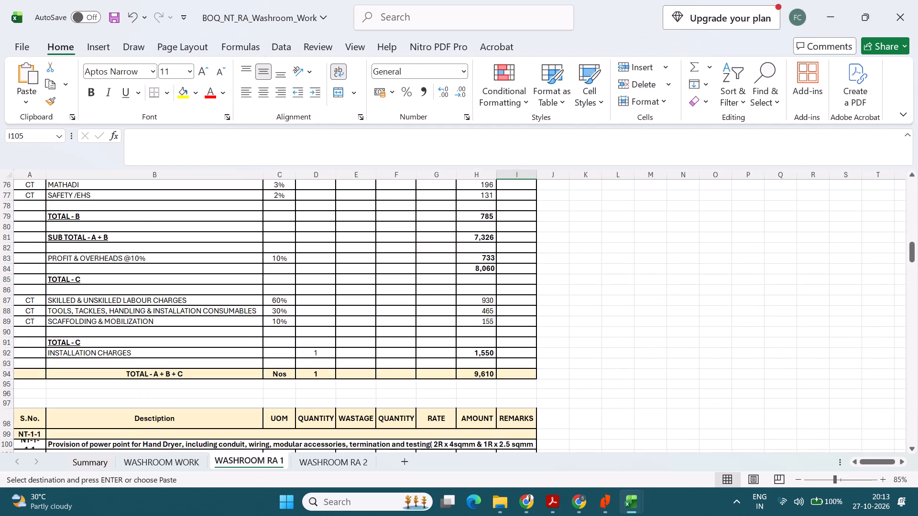
pyautogui.scroll(-4, 272, 280)
# Copy the Hand Dryer charge percentages in C108:C112 to C142:C146 of the Service Points analysis on WASHROOM RA 1.
pyautogui.moveTo(280, 373); pyautogui.dragTo(283, 429)
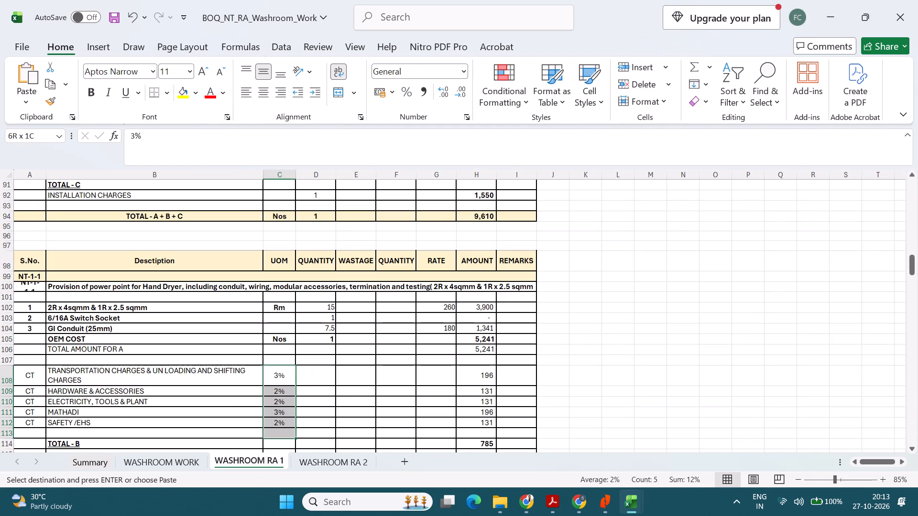
pyautogui.moveTo(283, 429); pyautogui.dragTo(283, 425)
pyautogui.hotkey('ctrl', 'c')
pyautogui.scroll(-11, 278, 398)
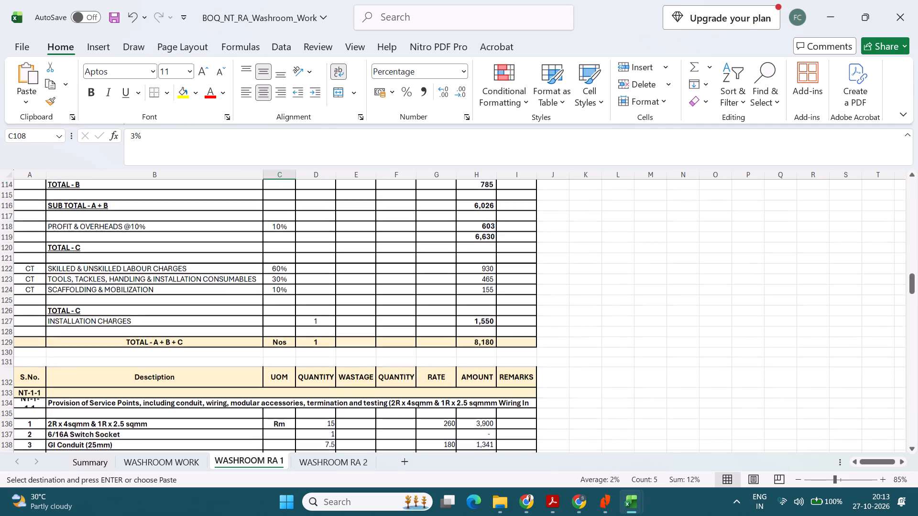
pyautogui.click(280, 385)
pyautogui.hotkey('ctrl', 'v')
pyautogui.scroll(-4, 284, 379)
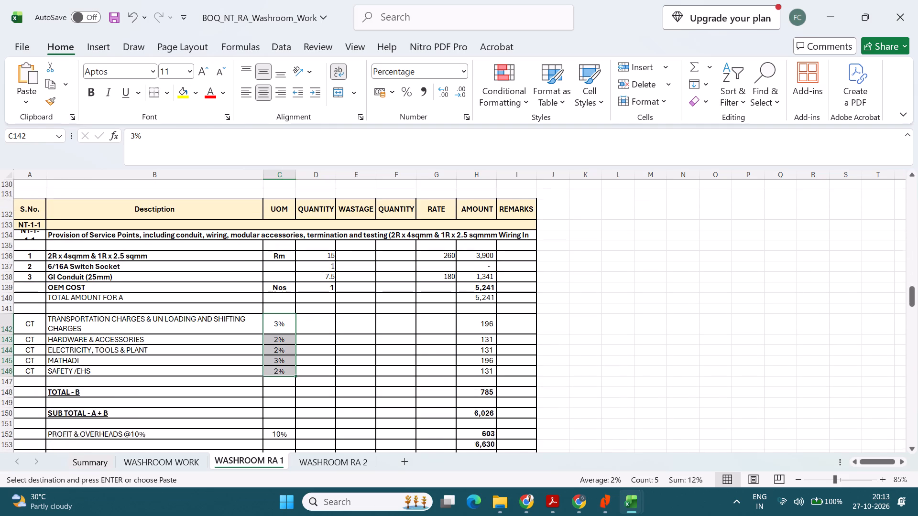
# Review the Service Points charges on WASHROOM RA 1 and the linked Service Points rates on WASHROOM WORK.
pyautogui.click(495, 353)
pyautogui.moveTo(289, 255); pyautogui.dragTo(285, 304)
pyautogui.scroll(-2, 290, 308)
pyautogui.hotkey('alt', 'Tab')
pyautogui.hotkey('alt', 'Tab')
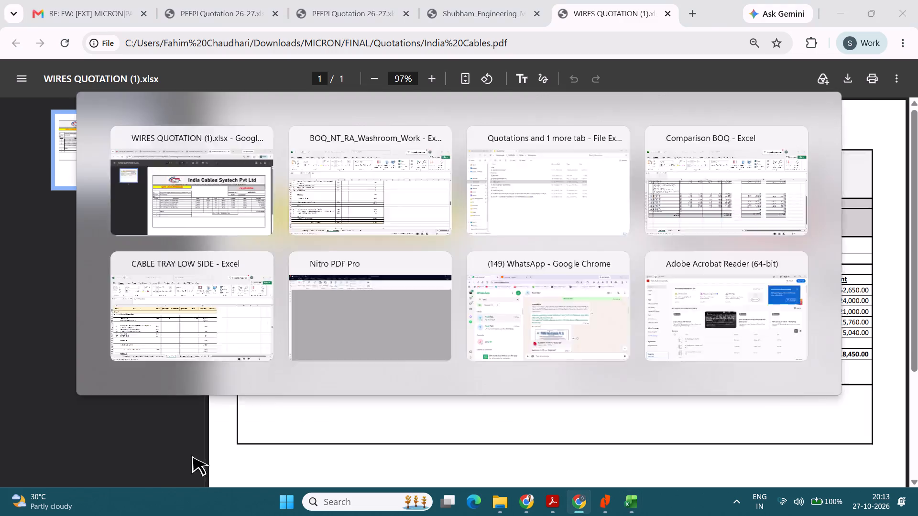
pyautogui.click(159, 468)
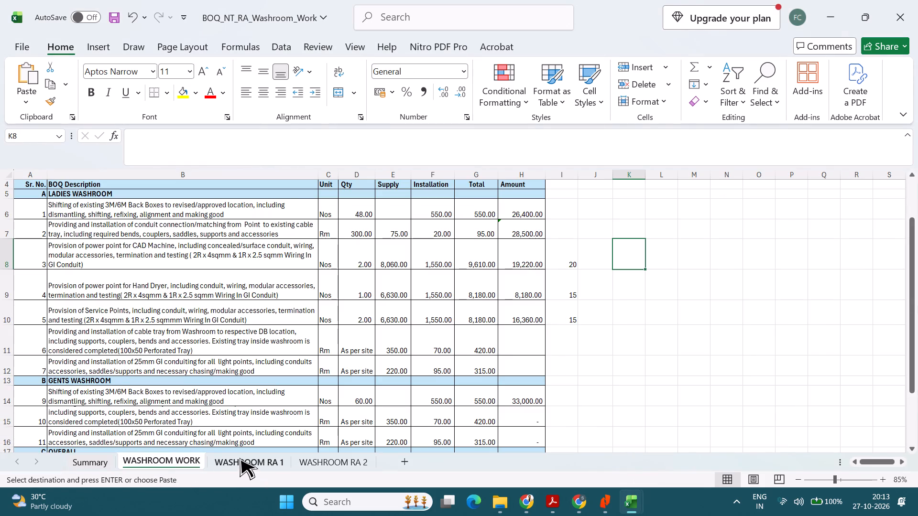
pyautogui.scroll(-3, 268, 407)
pyautogui.scroll(3, 266, 405)
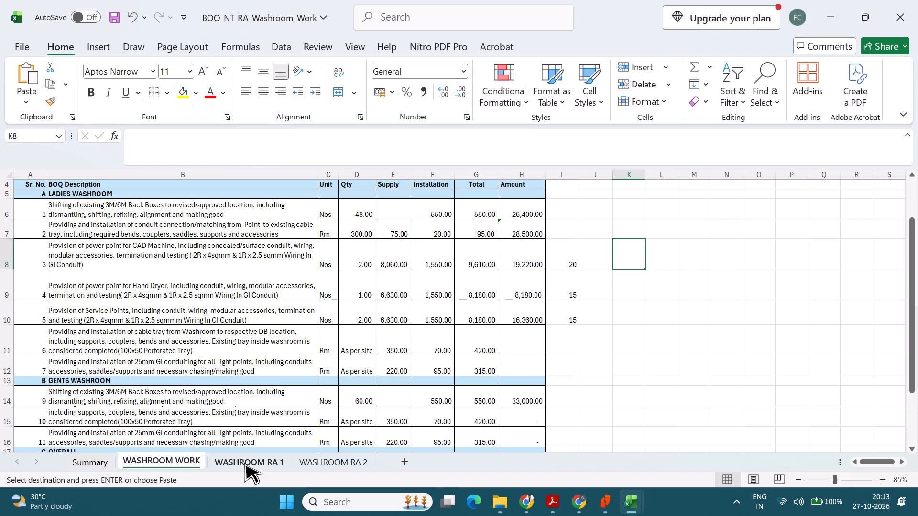
# Using the 100 x 50mm perforated tray rates in the Comparison BOQ workbook, set WASHROOM WORK supply E15 to 940 and installation F15 to 85.
pyautogui.hotkey('alt', 'Tab')
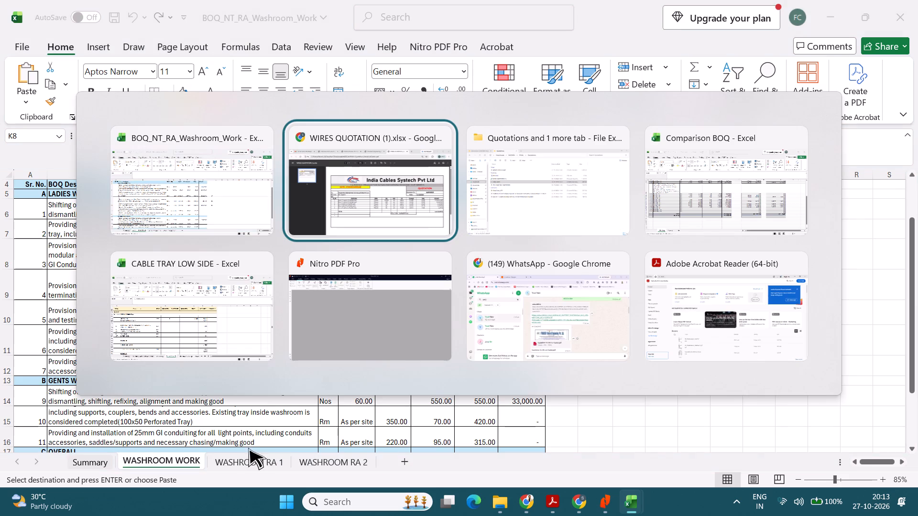
pyautogui.keyDown('alt'); pyautogui.click(656, 183); pyautogui.keyUp('alt')
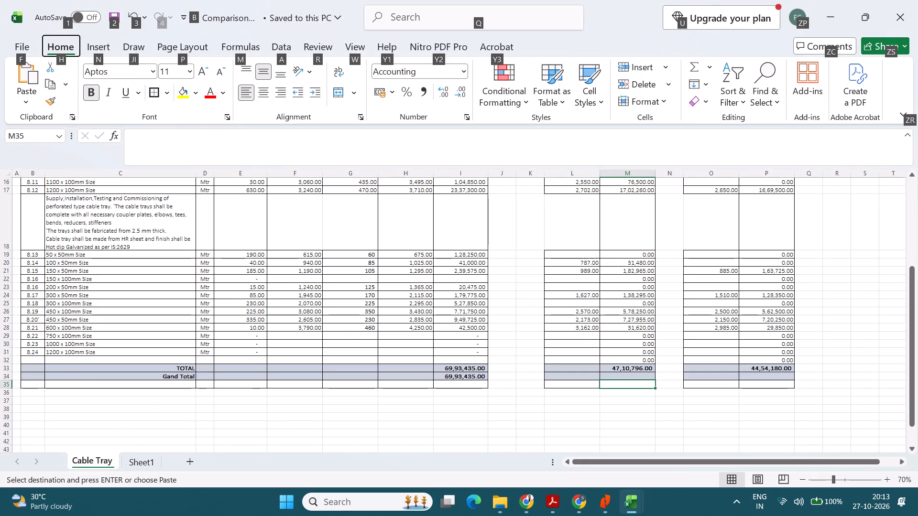
pyautogui.click(141, 262)
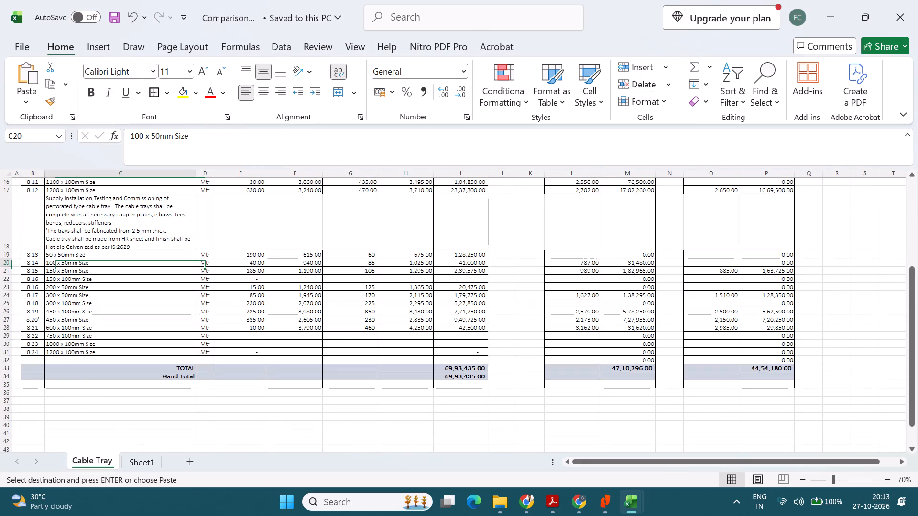
pyautogui.click(261, 264)
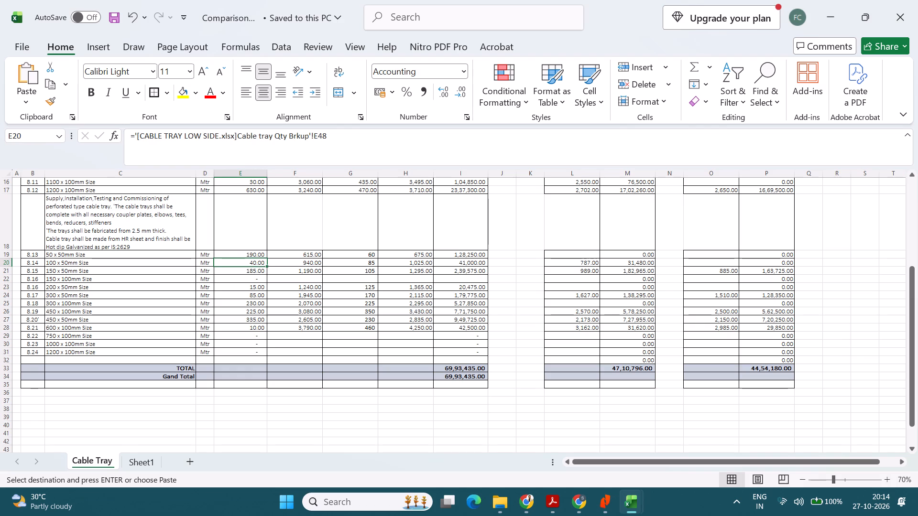
pyautogui.scroll(4, 338, 287)
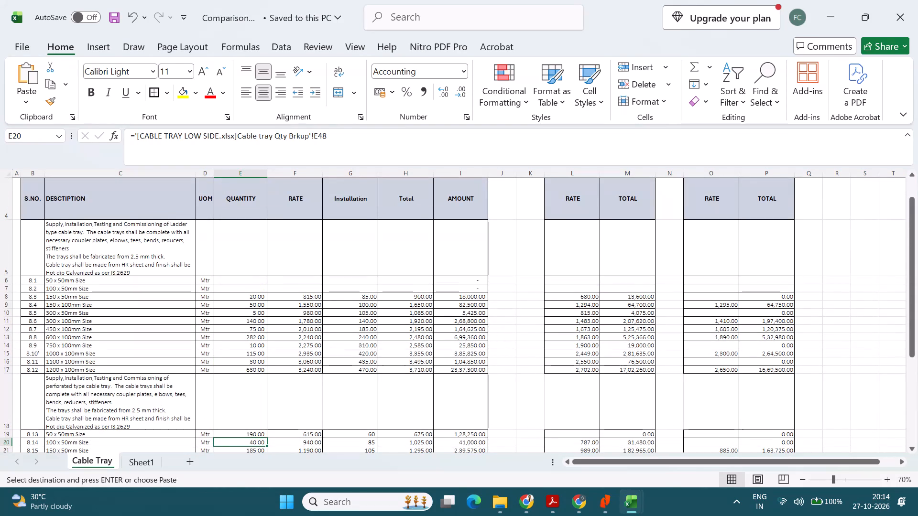
pyautogui.hotkey('alt', 'Tab')
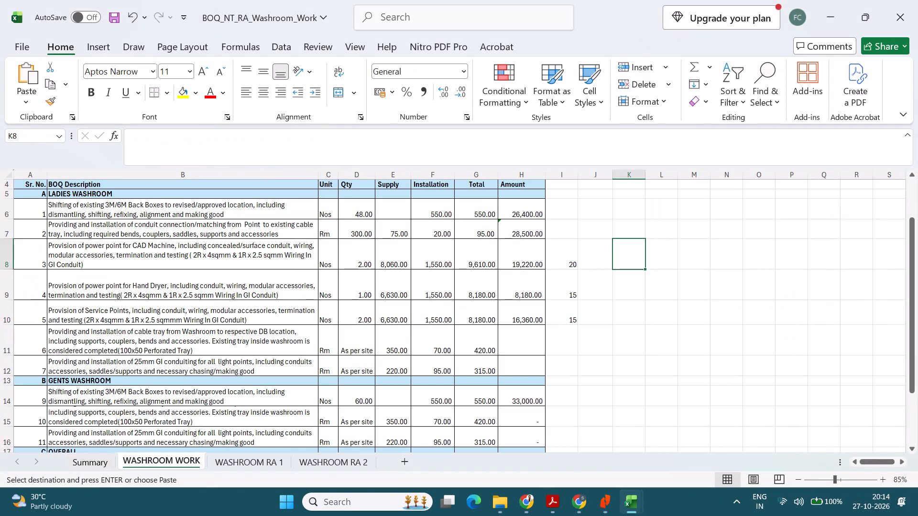
pyautogui.hotkey('alt', 'Tab')
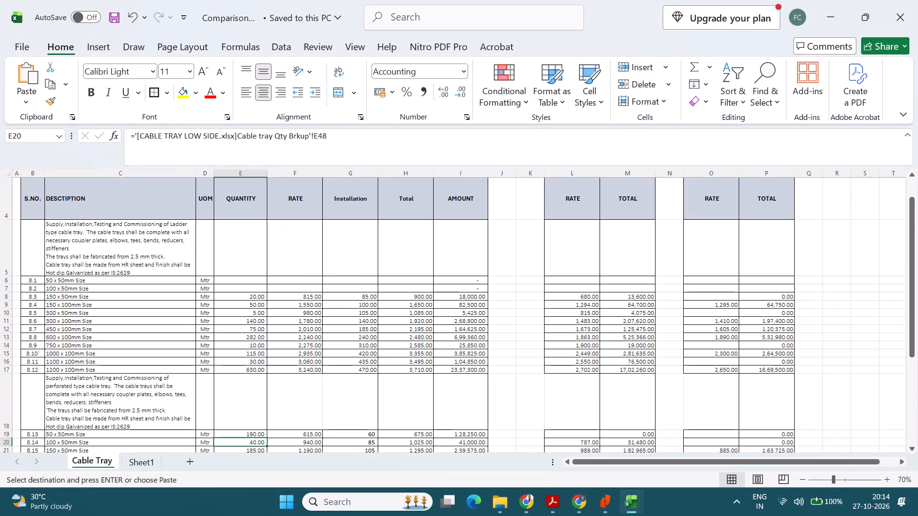
pyautogui.hotkey('alt', 'Tab')
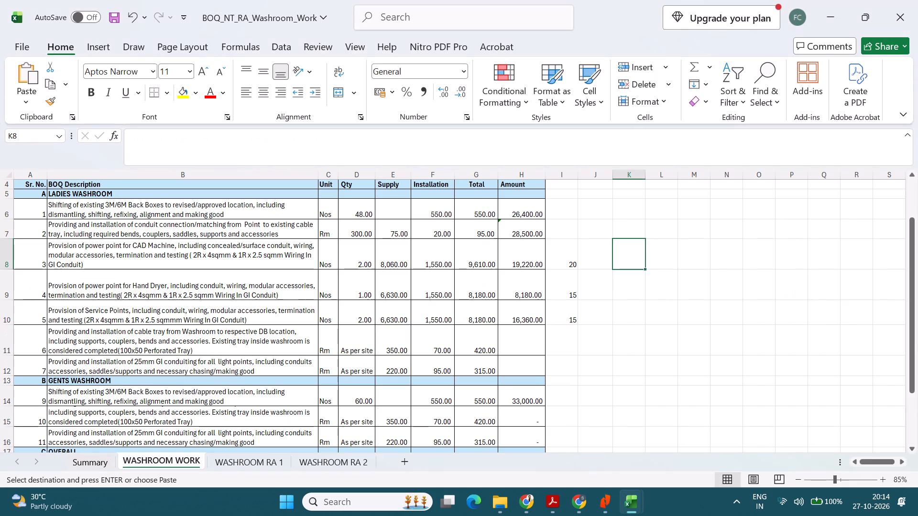
pyautogui.click(393, 420)
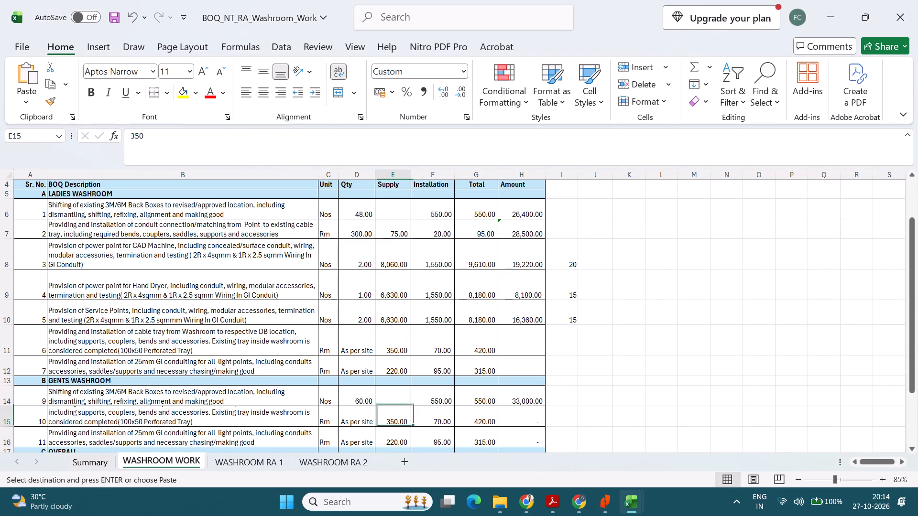
pyautogui.write('940')
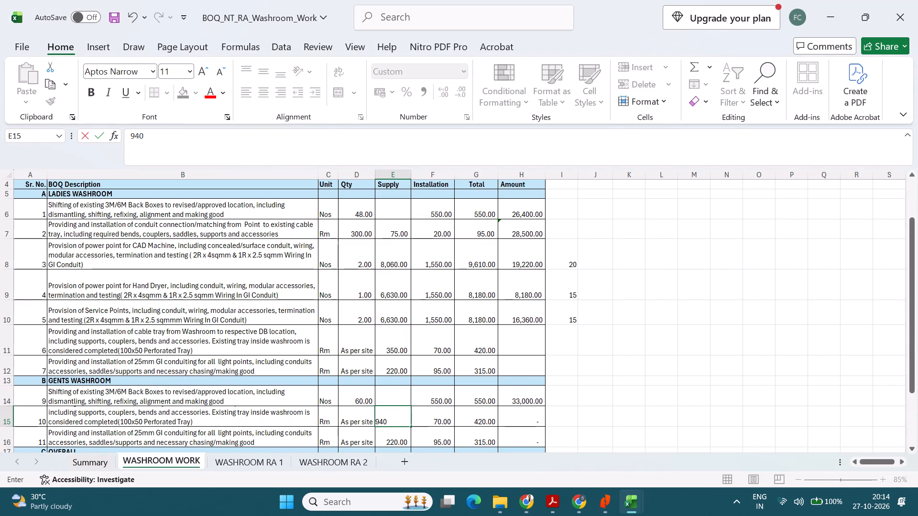
pyautogui.press('Tab')
pyautogui.write('85')
pyautogui.press('Return')
# Recheck the 100 x 50mm perforated tray row, item 8.14, in the Comparison BOQ workbook.
pyautogui.hotkey('alt', 'Tab')
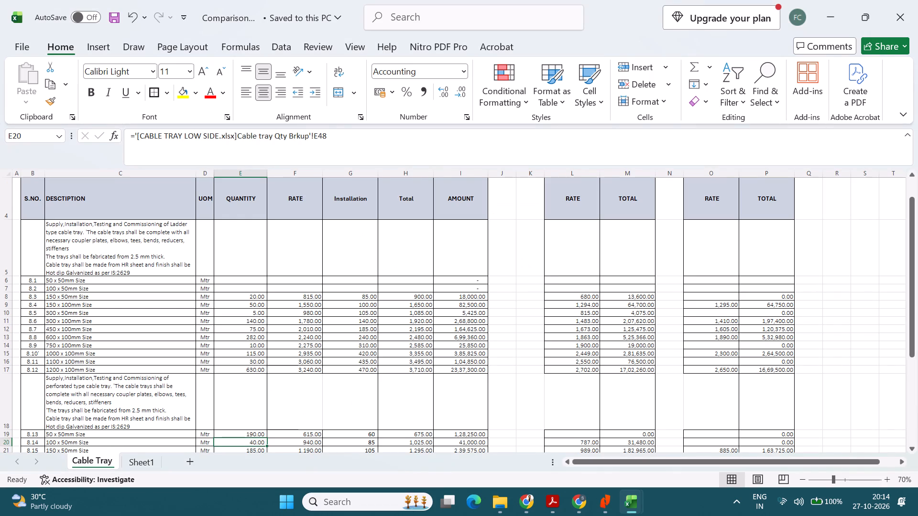
pyautogui.scroll(-1, 391, 334)
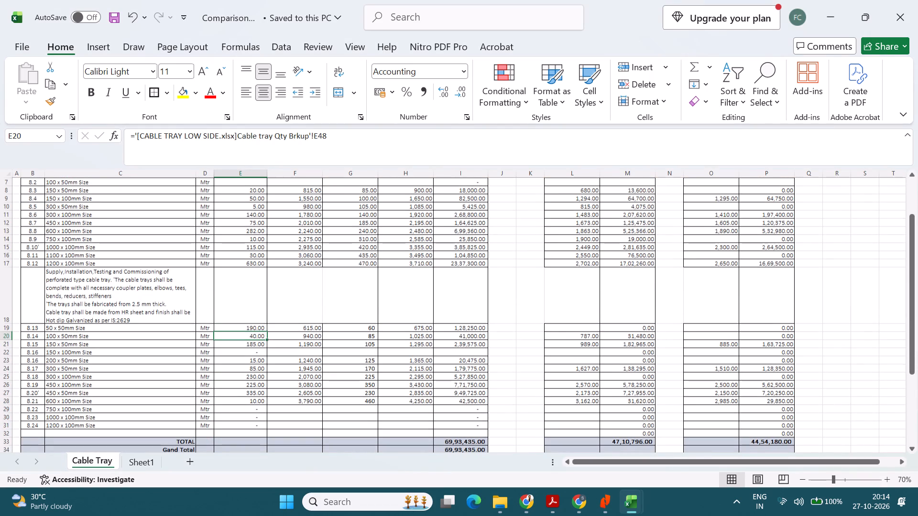
pyautogui.click(4, 336)
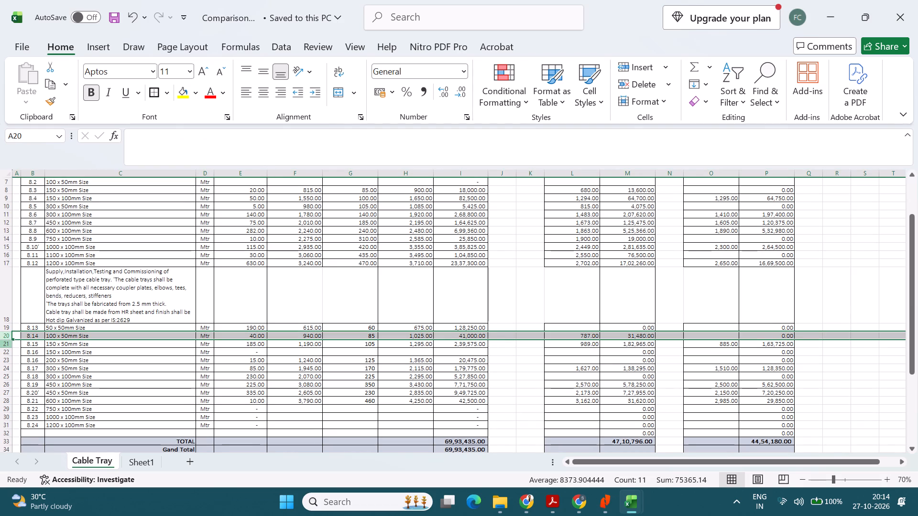
pyautogui.click(272, 371)
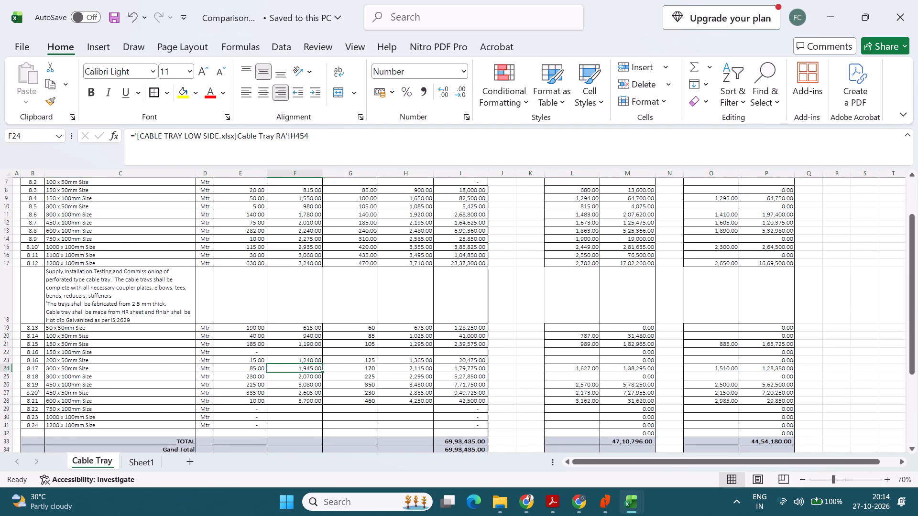
# Back in the washroom BOQ workbook, examine the cable tray, 25mm GI conduiting and Back Boxes analyses on WASHROOM RA 1.
pyautogui.hotkey('alt', 'Tab')
pyautogui.scroll(-2, 272, 382)
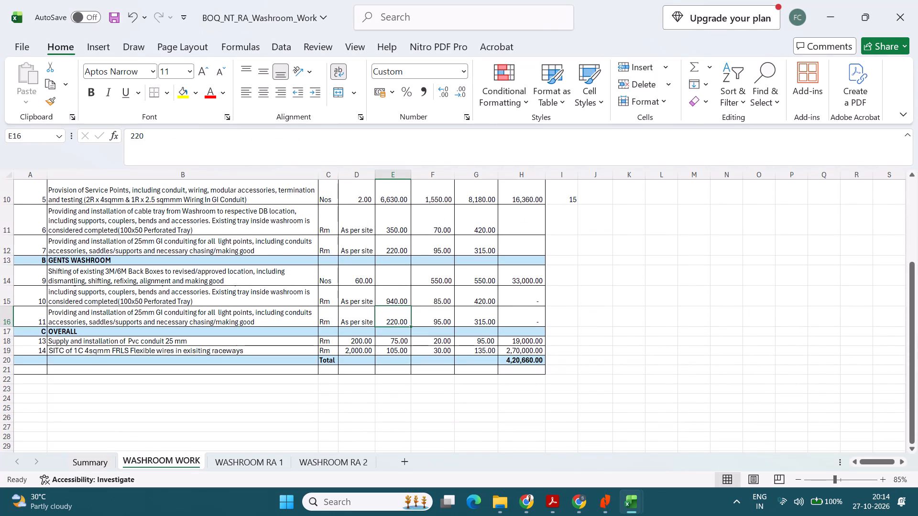
pyautogui.click(235, 464)
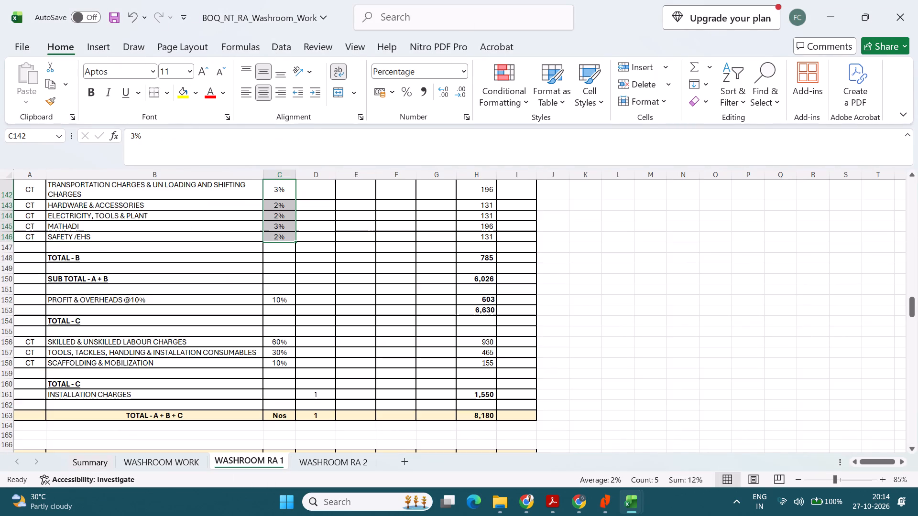
pyautogui.scroll(4, 235, 402)
pyautogui.scroll(-11, 235, 402)
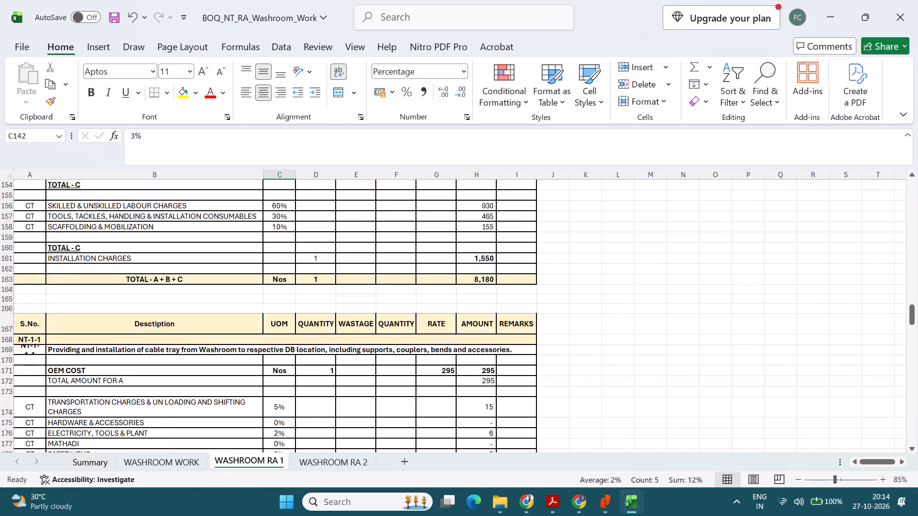
pyautogui.scroll(-11, 235, 402)
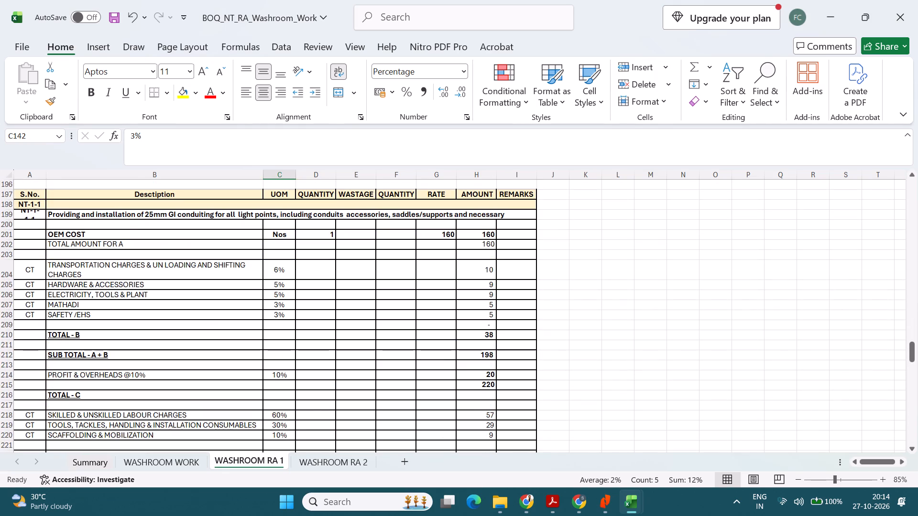
pyautogui.scroll(-11, 235, 402)
pyautogui.scroll(5, 235, 402)
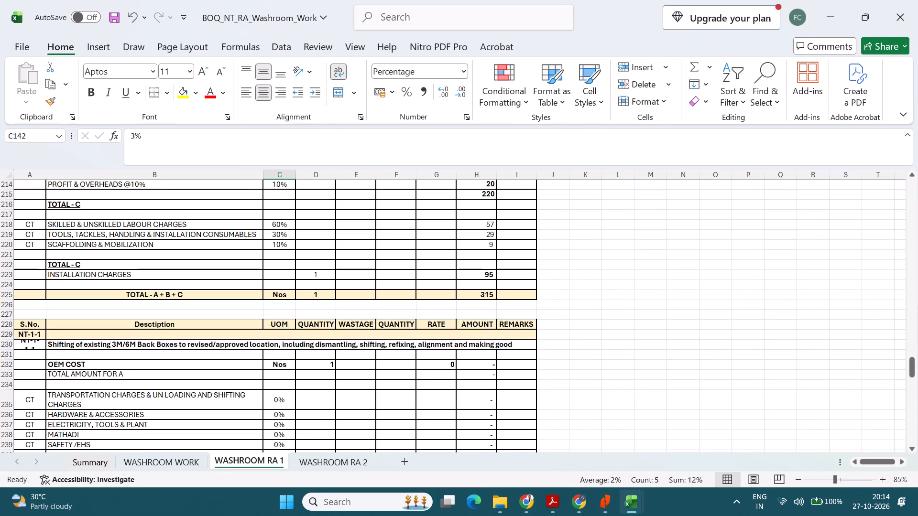
pyautogui.scroll(6, 279, 297)
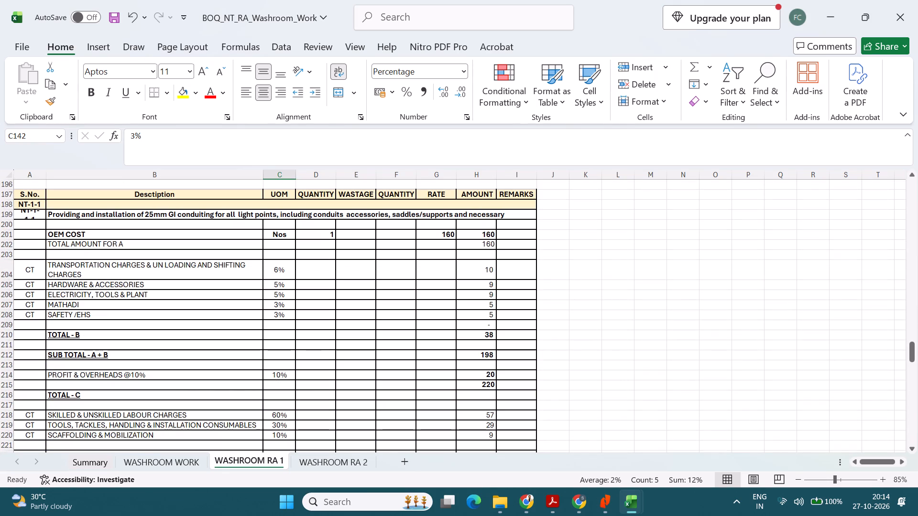
pyautogui.click(178, 219)
pyautogui.scroll(-10, 173, 302)
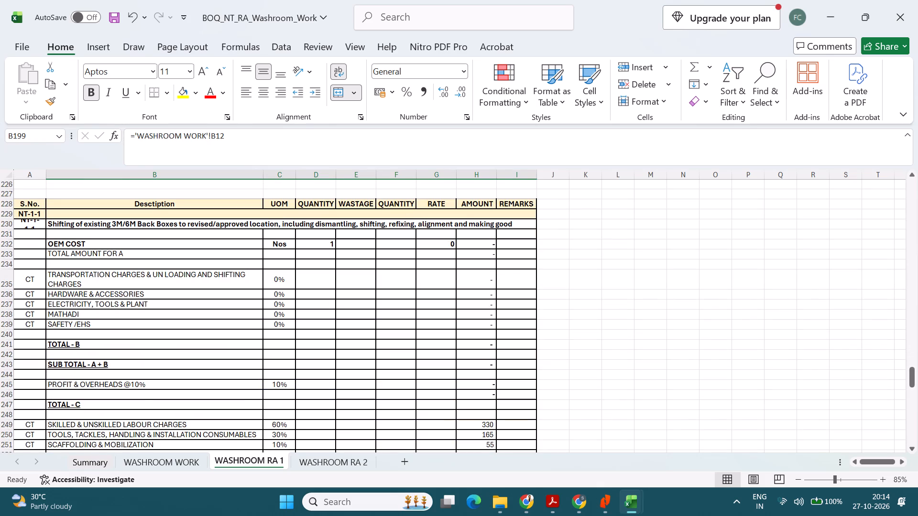
# Trace the Gents Washroom cable tray total in G15 of WASHROOM WORK to its source cell H195 on WASHROOM RA 1.
pyautogui.hotkey('alt', 'Tab')
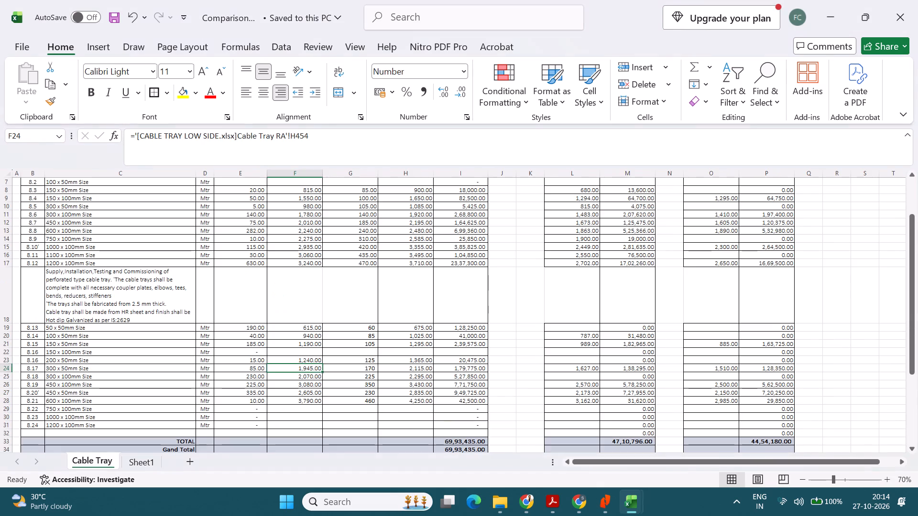
pyautogui.hotkey('alt', 'Tab')
pyautogui.click(145, 459)
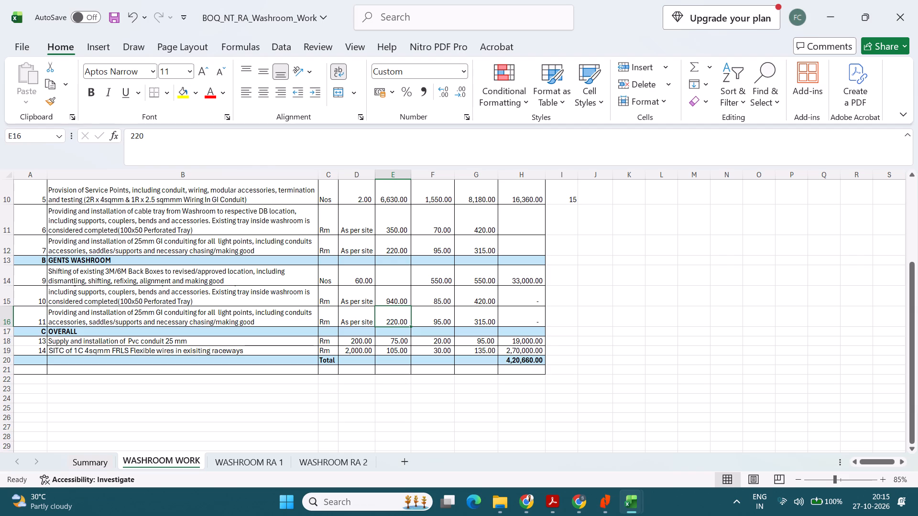
pyautogui.click(481, 299)
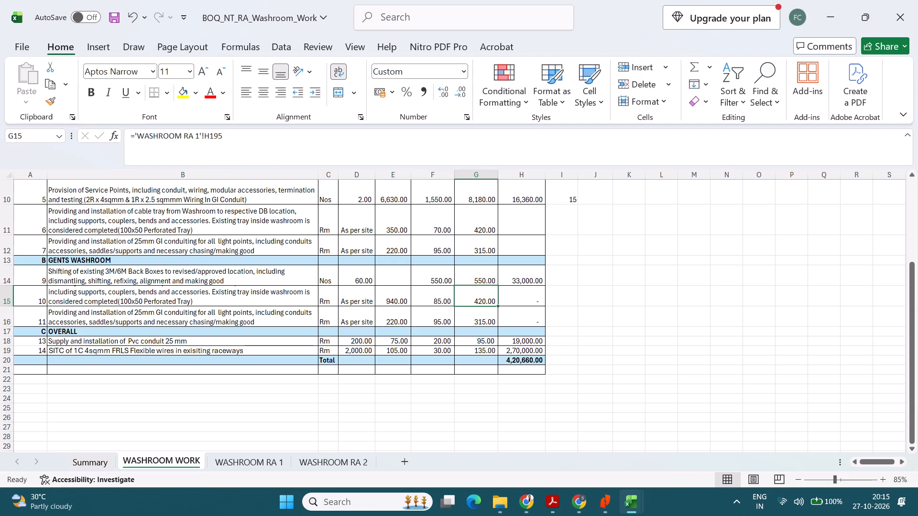
pyautogui.hotkey('ctrl', '[')
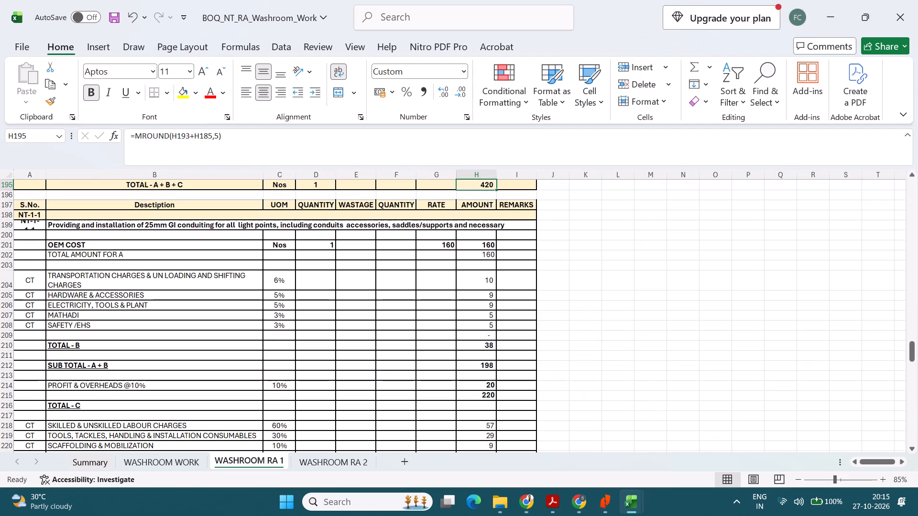
# Using the 100 x 50mm perforated tray row of the Comparison BOQ workbook, set the cable tray OEM rate G171 on WASHROOM RA 1 to 787.
pyautogui.scroll(-1, 448, 357)
pyautogui.scroll(6, 448, 357)
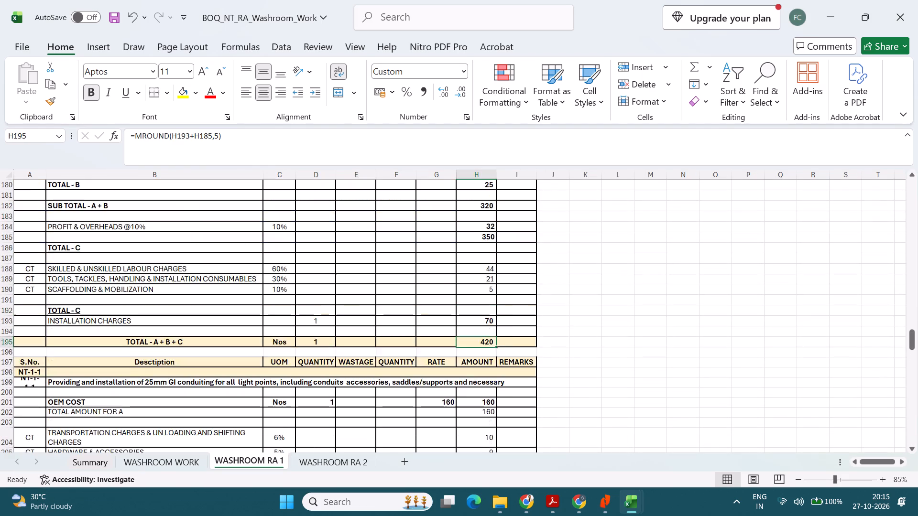
pyautogui.scroll(4, 448, 357)
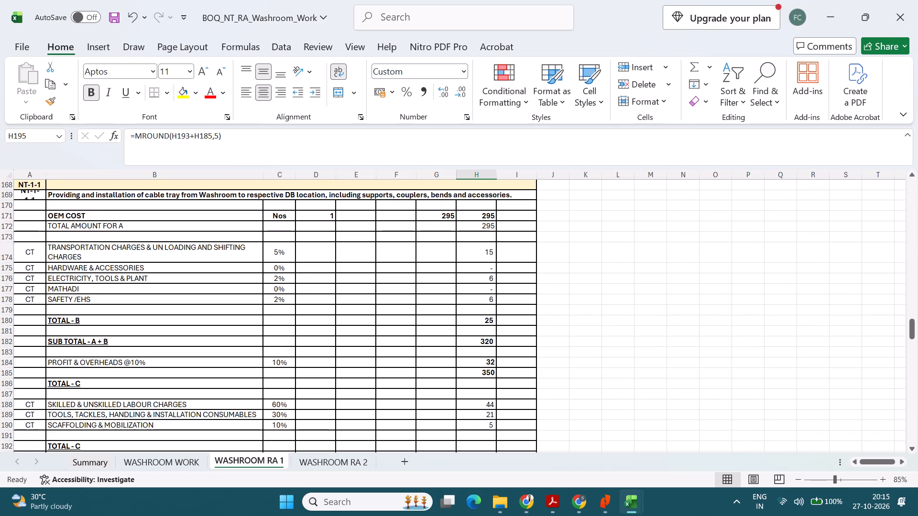
pyautogui.hotkey('alt', 'Tab')
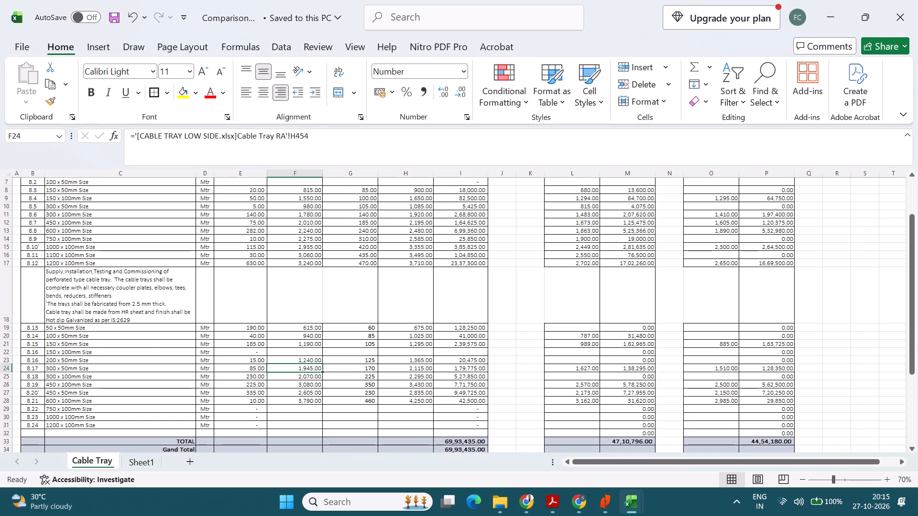
pyautogui.hotkey('alt', 'Tab')
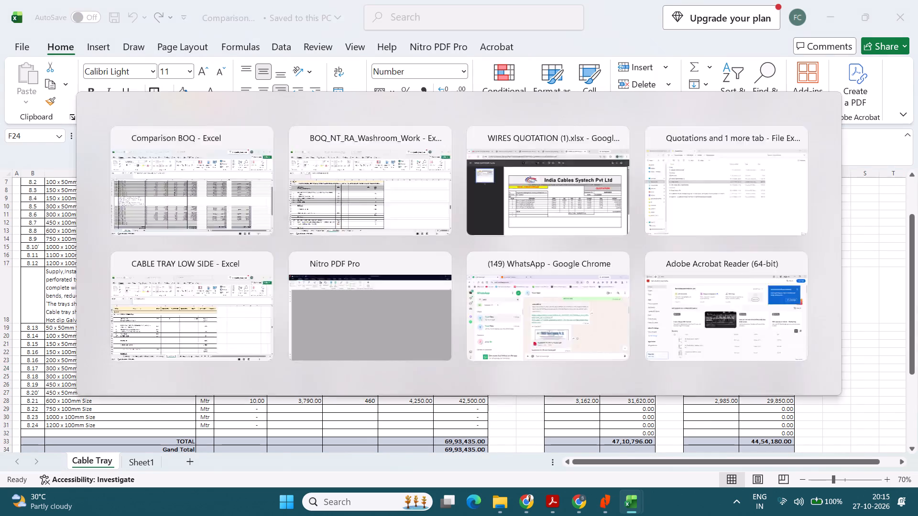
pyautogui.click(449, 216)
pyautogui.write('787')
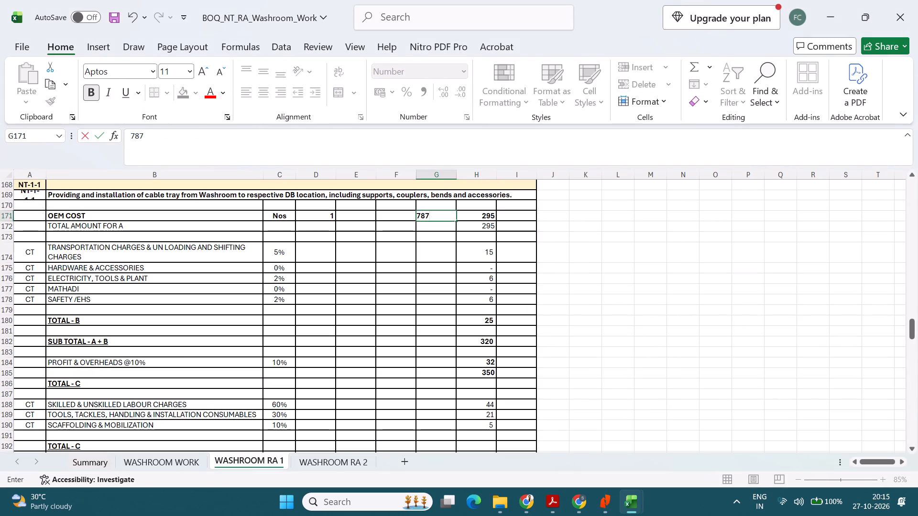
pyautogui.press('Return')
# Copy the charge percentages C142:C146 from the service point analysis into C174:C178 of the cable tray analysis.
pyautogui.scroll(-1, 468, 343)
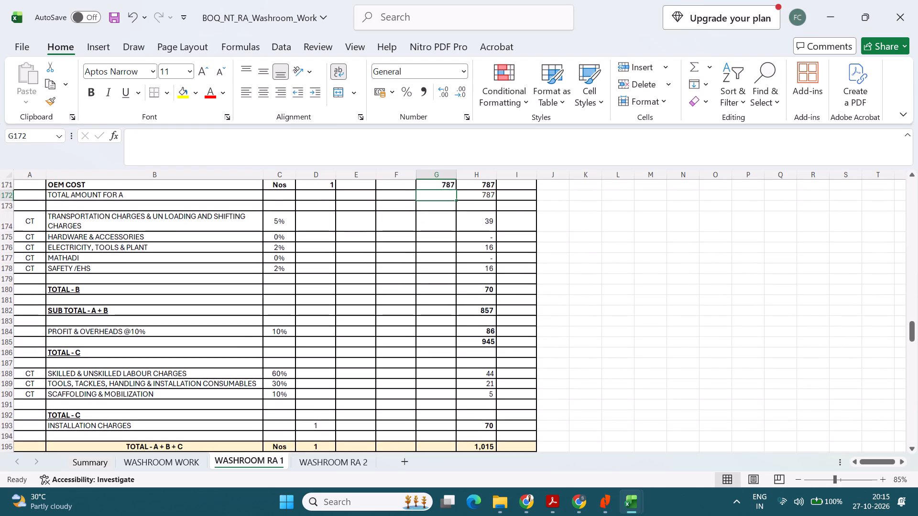
pyautogui.scroll(1, 468, 343)
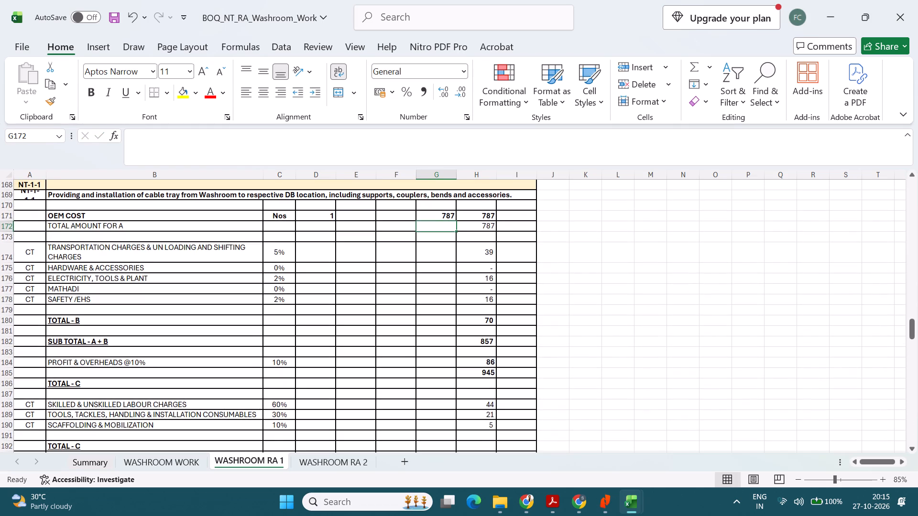
pyautogui.scroll(-4, 287, 264)
pyautogui.scroll(4, 279, 314)
pyautogui.scroll(-8, 288, 329)
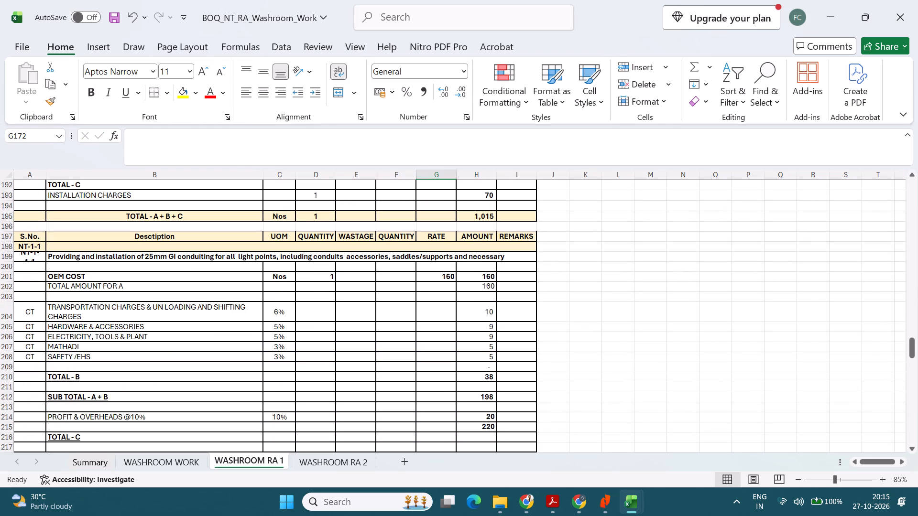
pyautogui.scroll(8, 278, 357)
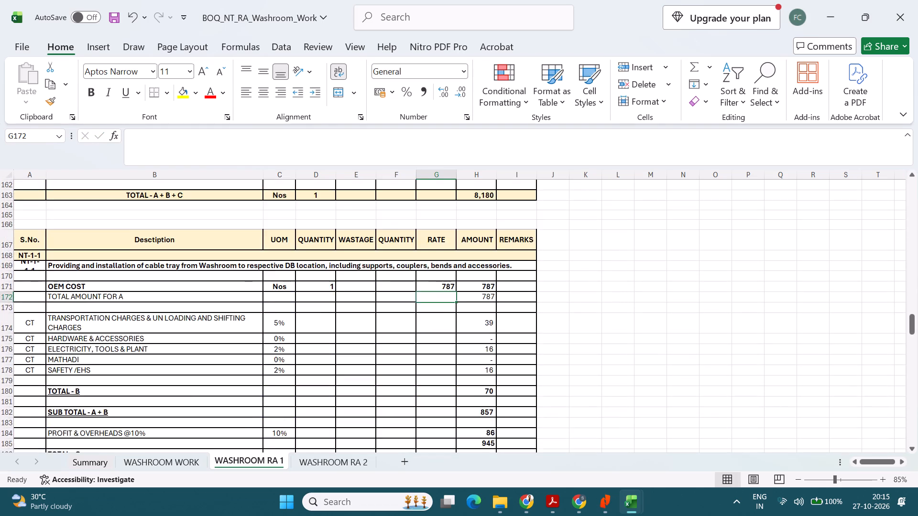
pyautogui.scroll(14, 286, 432)
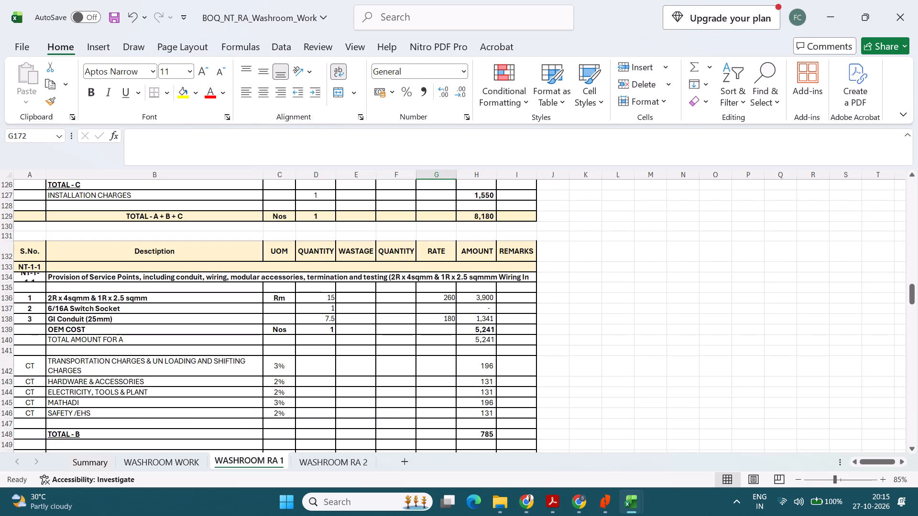
pyautogui.moveTo(279, 368); pyautogui.dragTo(282, 416)
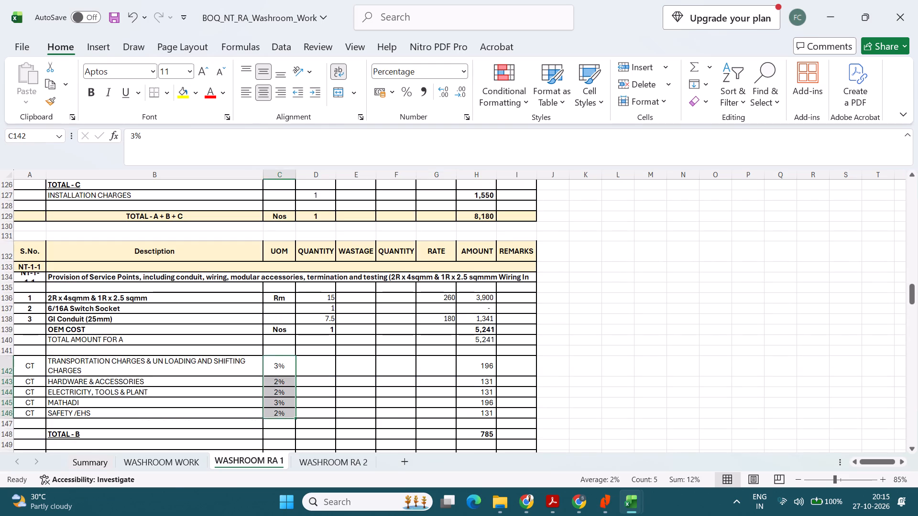
pyautogui.hotkey('ctrl', 'c')
pyautogui.scroll(-12, 293, 363)
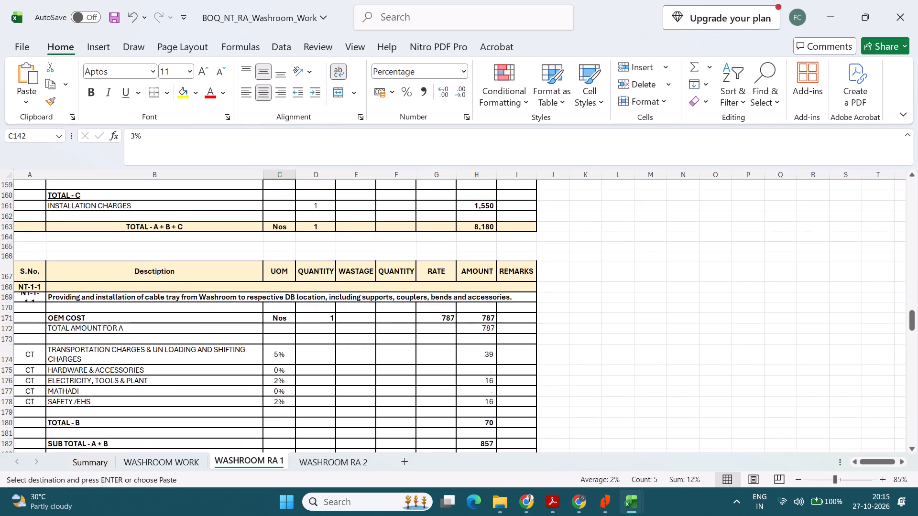
pyautogui.click(284, 330)
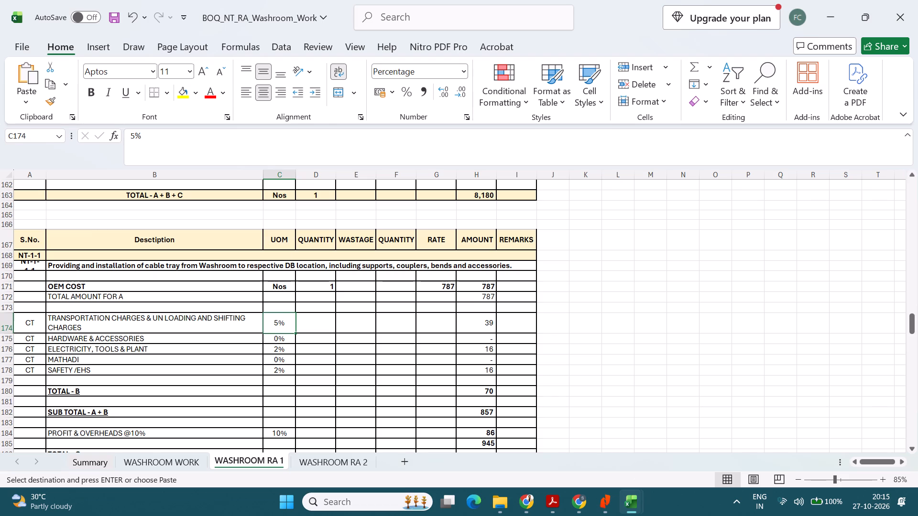
pyautogui.hotkey('ctrl', 'v')
pyautogui.scroll(-3, 287, 381)
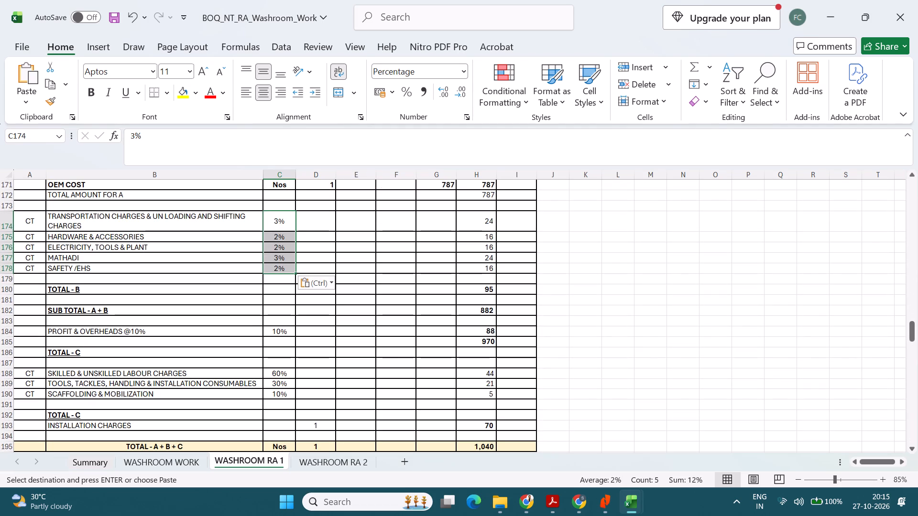
pyautogui.press('Escape')
pyautogui.click(288, 319)
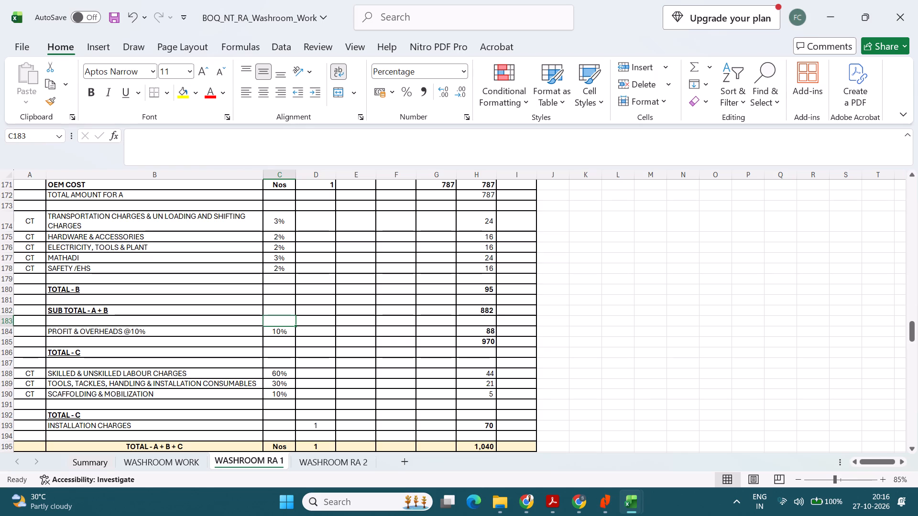
# In the cable tray analysis, set hardware and accessories C175 to 0% and transportation charges C174 to 3.4%.
pyautogui.scroll(2, 285, 239)
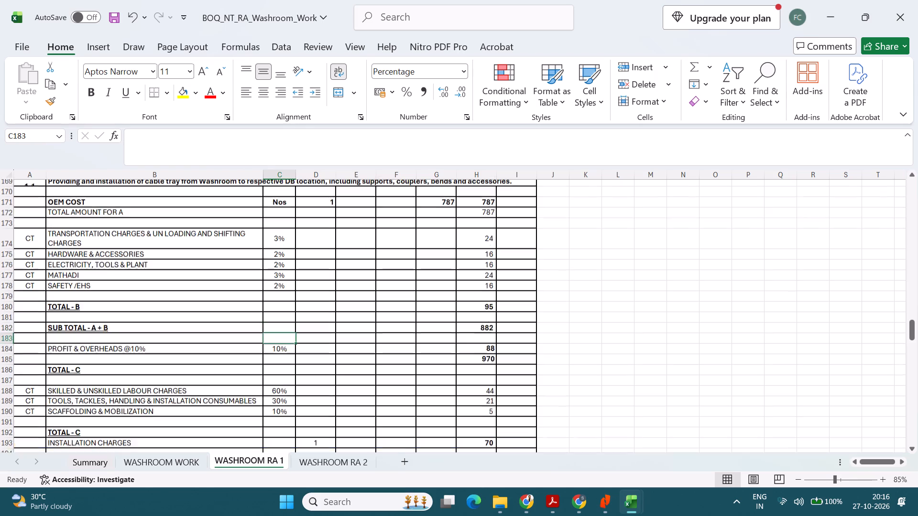
pyautogui.click(285, 309)
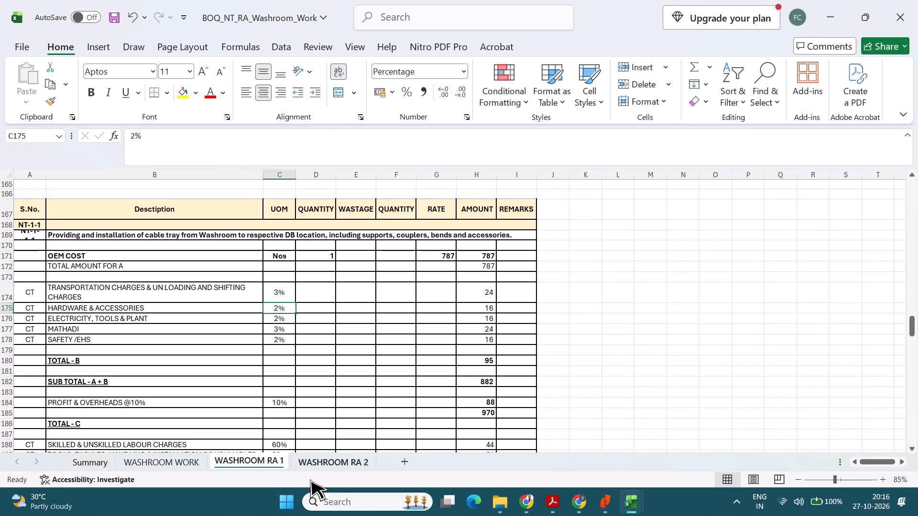
pyautogui.press('0')
pyautogui.press('Return')
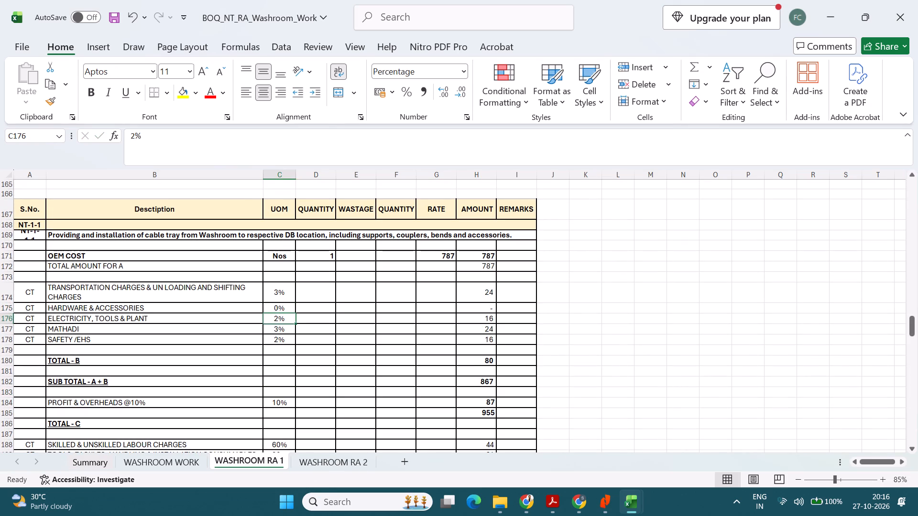
pyautogui.click(282, 299)
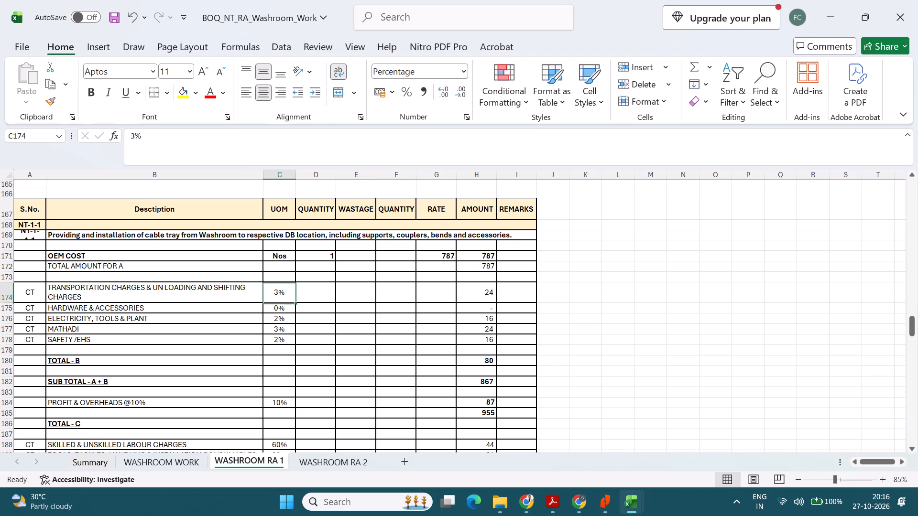
pyautogui.write('3.')
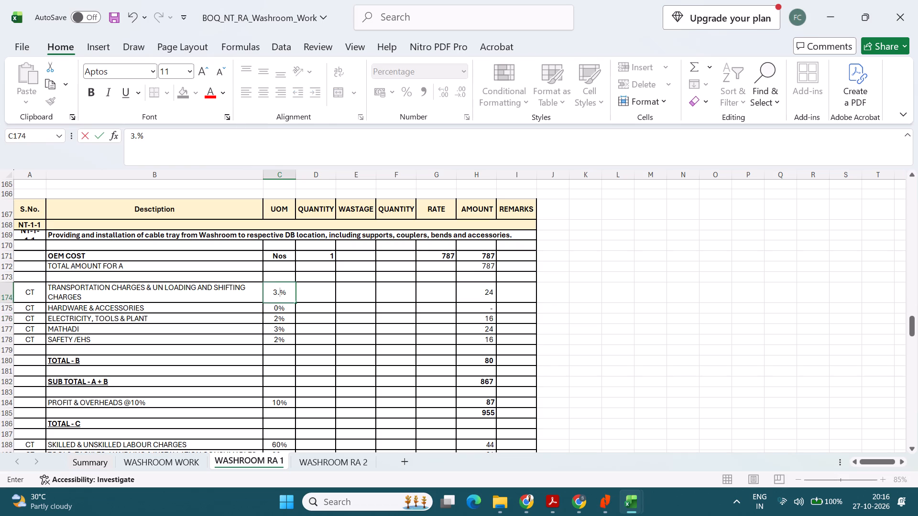
pyautogui.press('4')
pyautogui.press('Return')
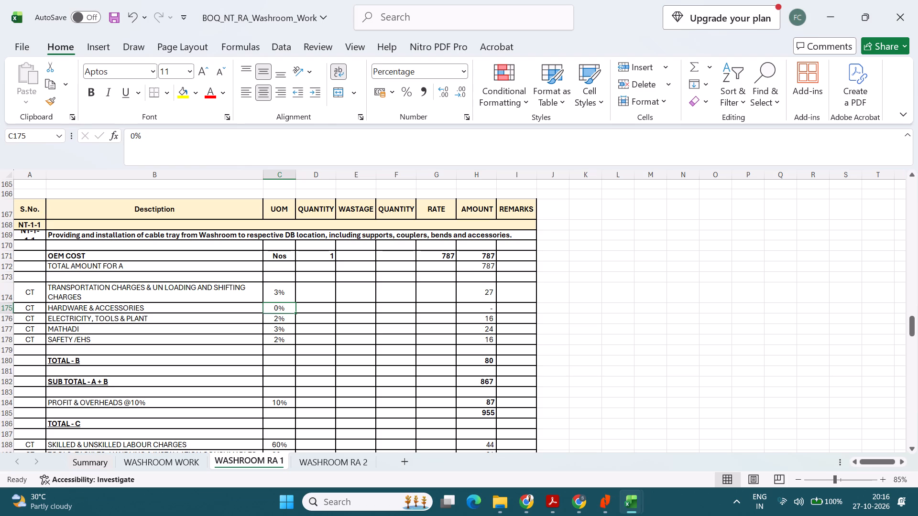
# Examine the recalculated cable tray analysis and the 25mm GI conduiting analysis below it on WASHROOM RA 1.
pyautogui.scroll(1, 282, 299)
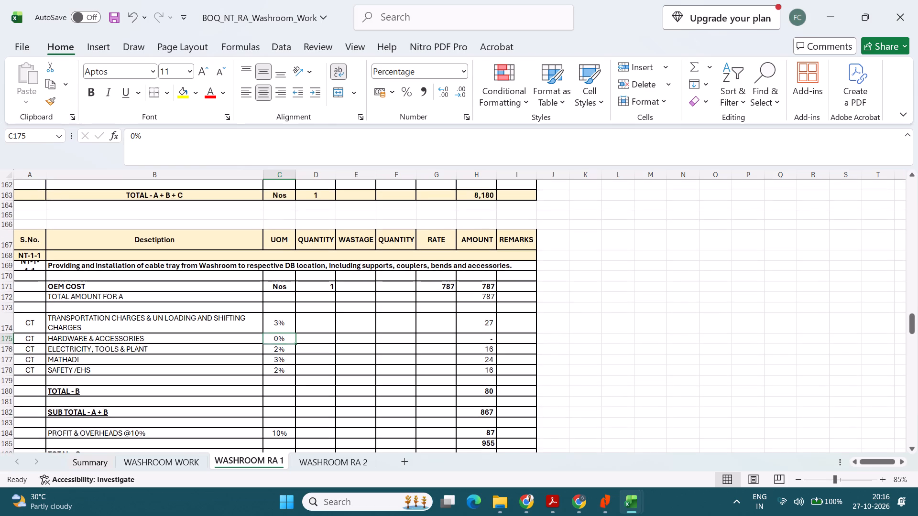
pyautogui.scroll(-1, 299, 358)
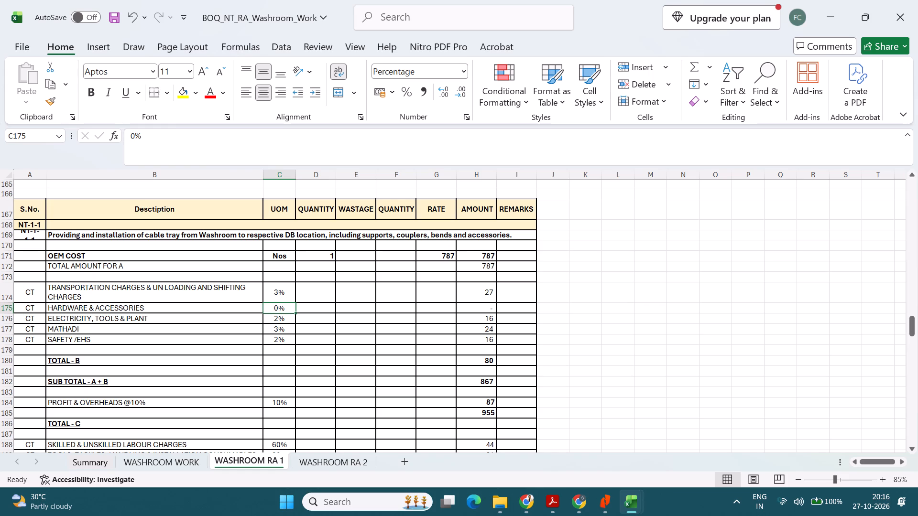
pyautogui.scroll(-10, 382, 372)
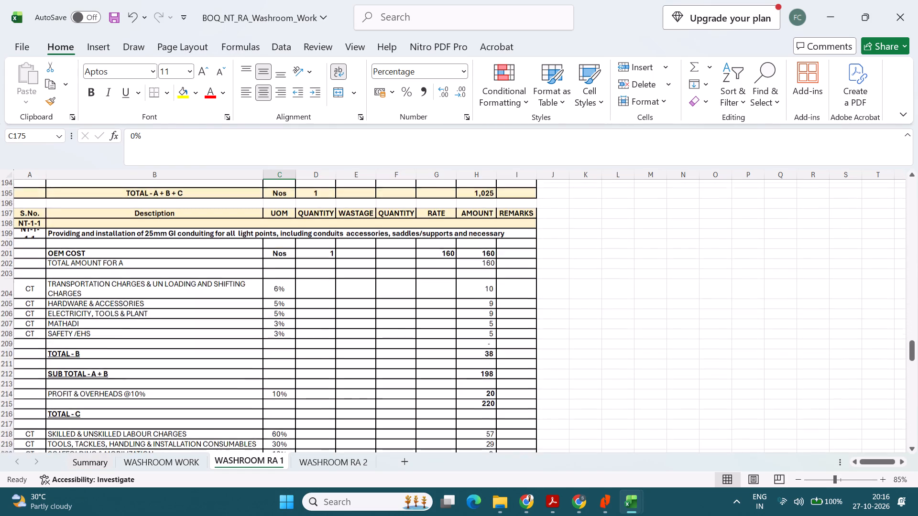
pyautogui.scroll(-1, 382, 372)
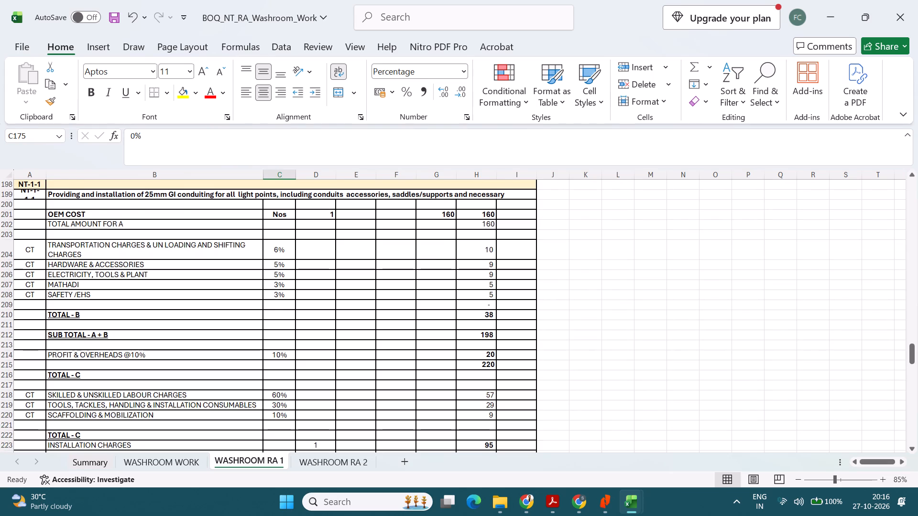
# Increase the height of row 169 so the full two-line cable tray description fits.
pyautogui.scroll(9, 344, 366)
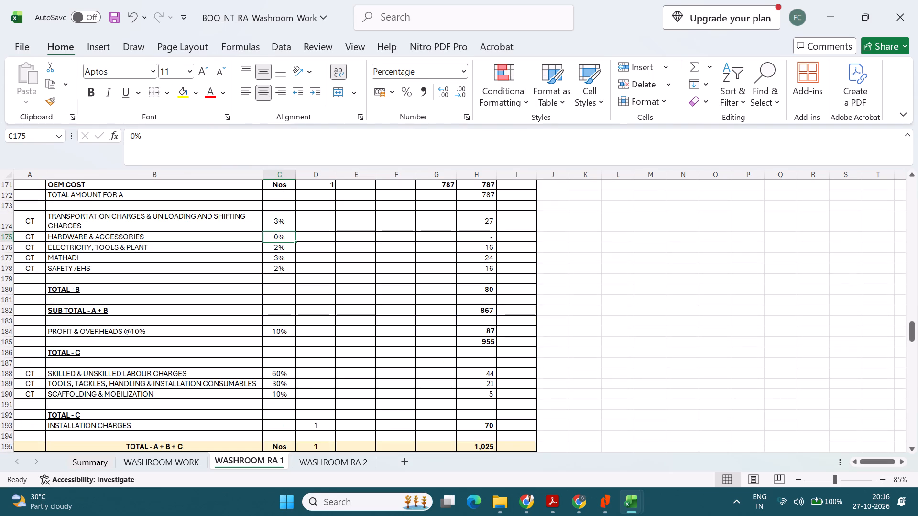
pyautogui.scroll(4, 343, 350)
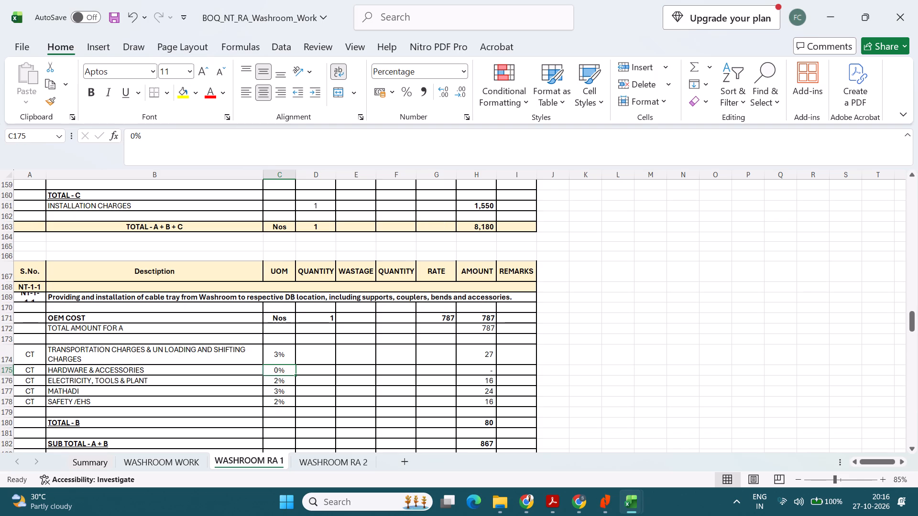
pyautogui.doubleClick(0, 301)
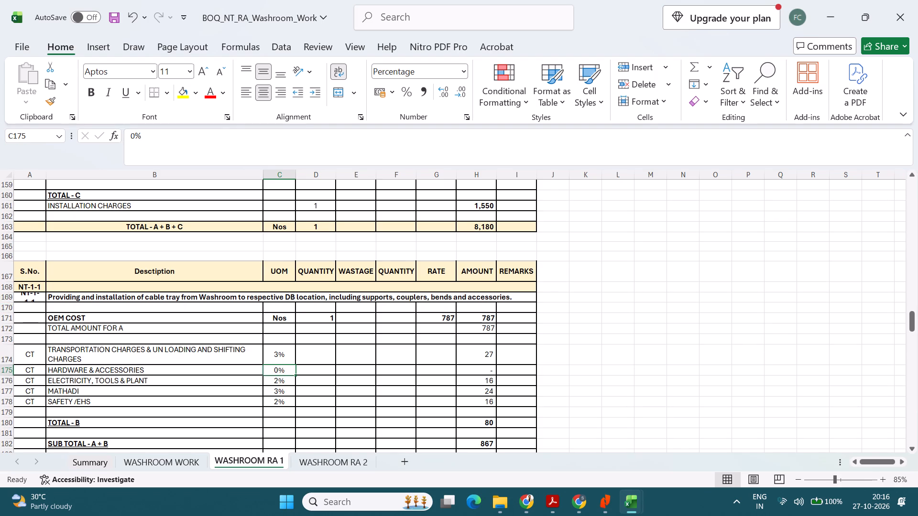
pyautogui.doubleClick(4, 303)
pyautogui.moveTo(7, 305); pyautogui.dragTo(7, 312)
pyautogui.click(172, 356)
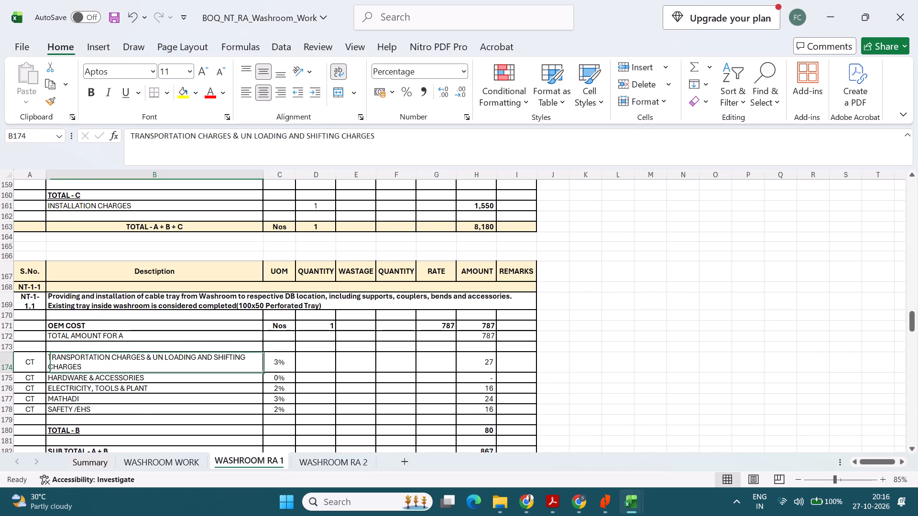
# In the cable tray analysis, set electricity, tools and plant C176 to 1.5% and safety/EHS C178 to 1.2%.
pyautogui.scroll(-4, 379, 370)
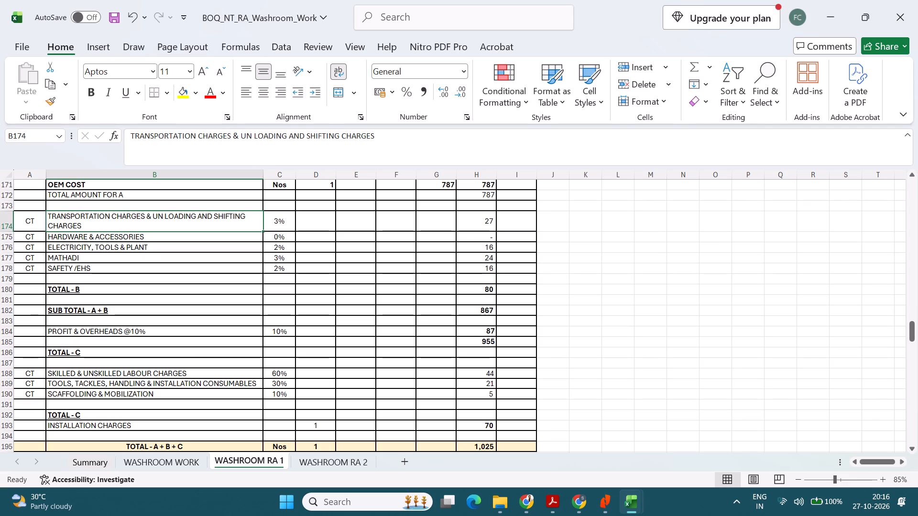
pyautogui.click(284, 248)
pyautogui.write('1.5')
pyautogui.press('Return')
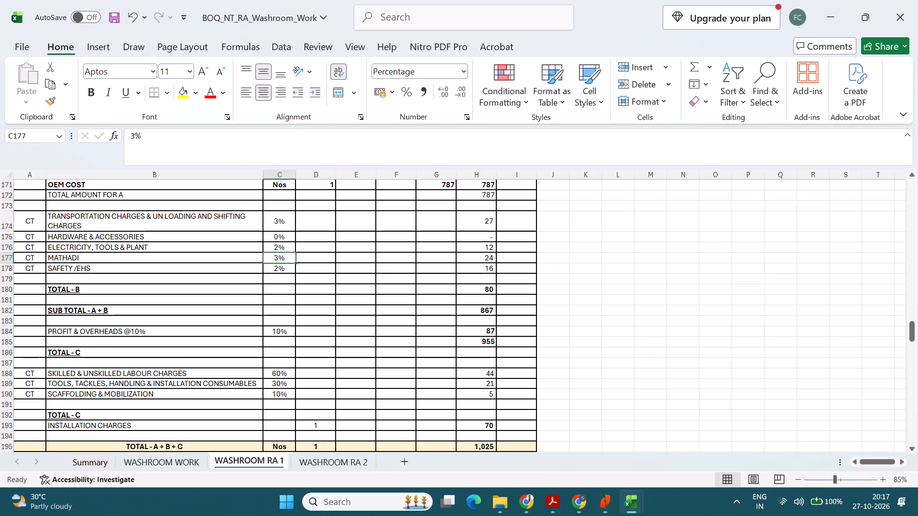
pyautogui.press('Down')
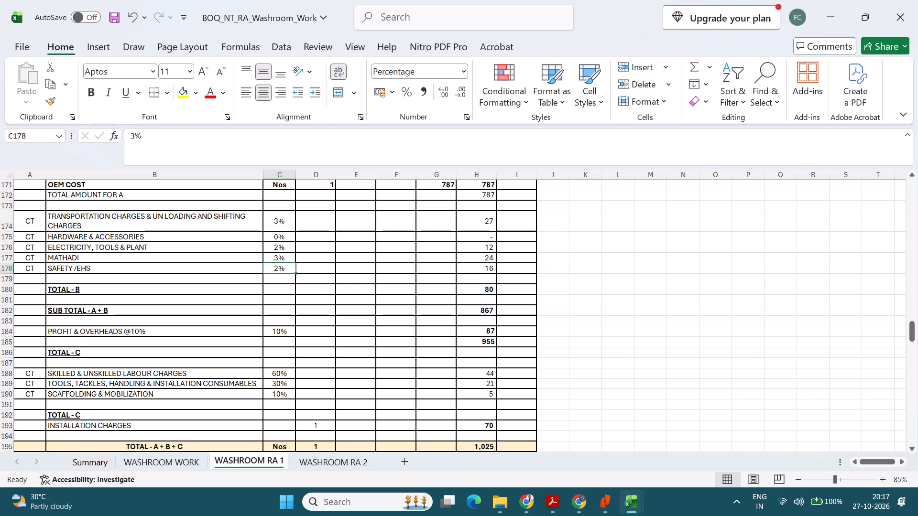
pyautogui.write('1.')
pyautogui.press('2')
pyautogui.press('Return')
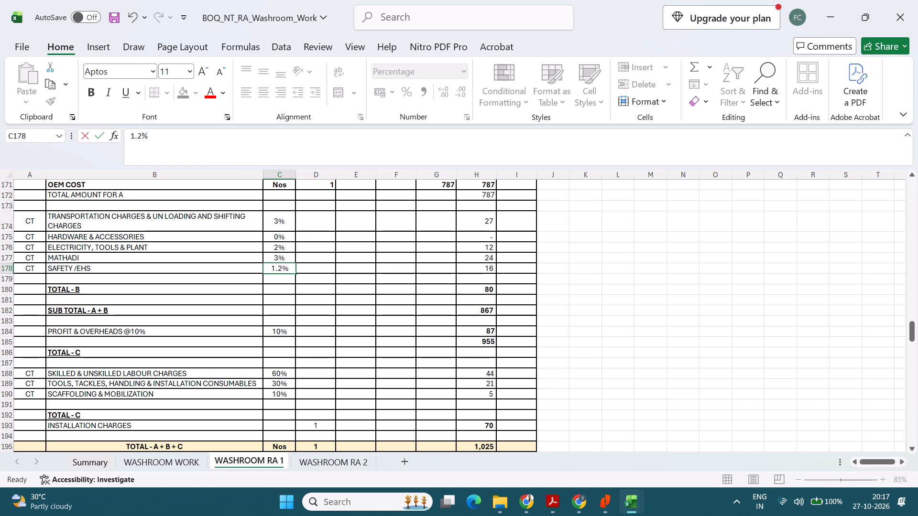
pyautogui.press('Up')
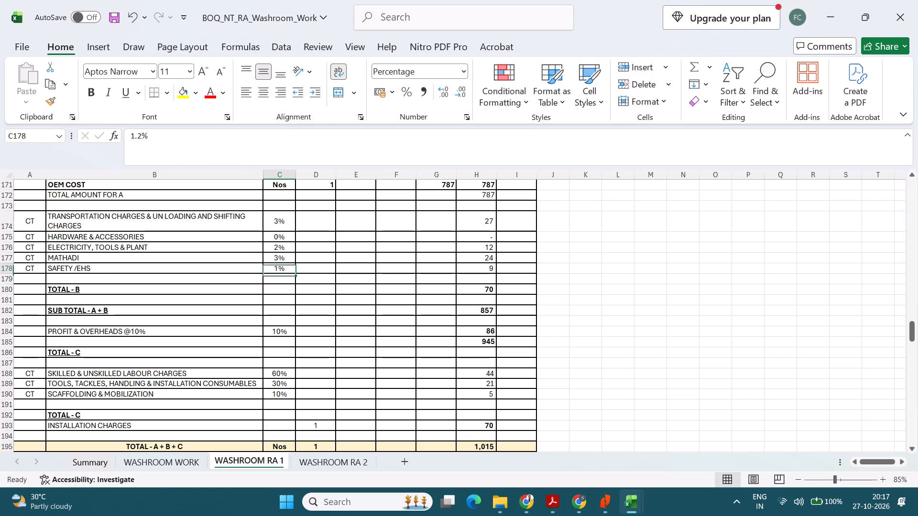
pyautogui.press('Up')
pyautogui.press('Down')
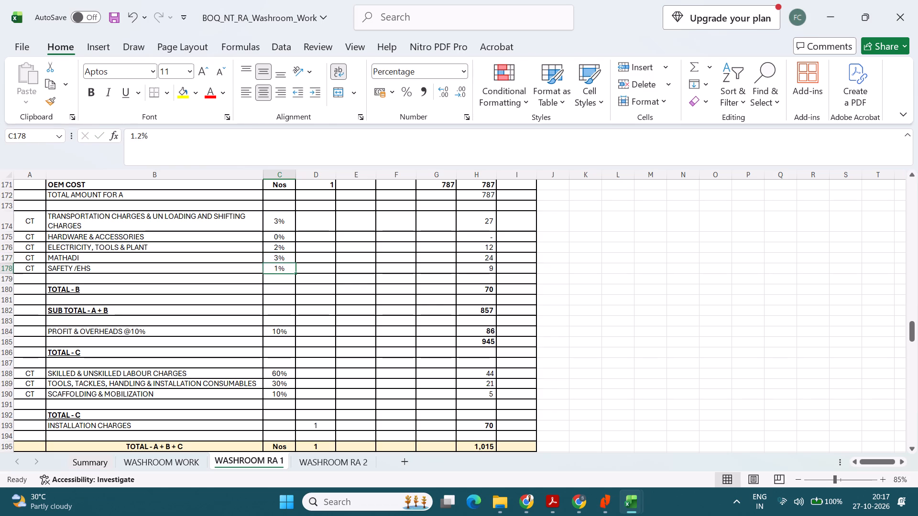
# In the cable tray analysis, set Mathadi C177 to 1.6% and safety/EHS C178 to 2.1%.
pyautogui.write('1.6')
pyautogui.press('Return')
pyautogui.press('Up')
pyautogui.press('Up')
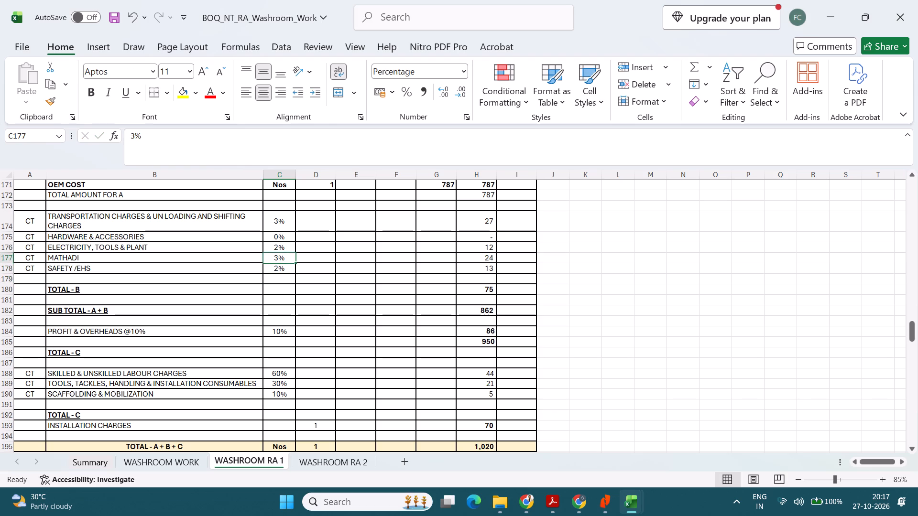
pyautogui.write('1.6')
pyautogui.press('Return')
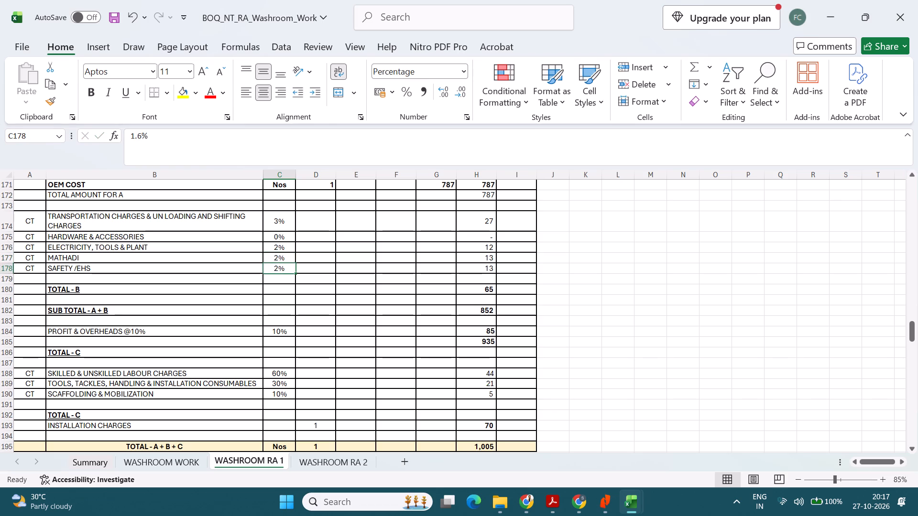
pyautogui.press('Up')
pyautogui.press('Down')
pyautogui.press('2')
pyautogui.press('Return')
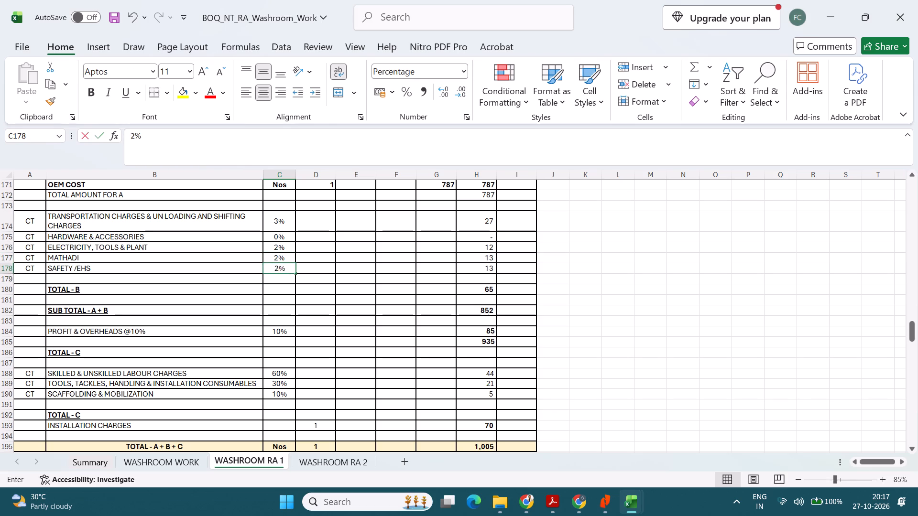
pyautogui.press('Up')
pyautogui.write('2.1')
pyautogui.press('Return')
pyautogui.press('Up')
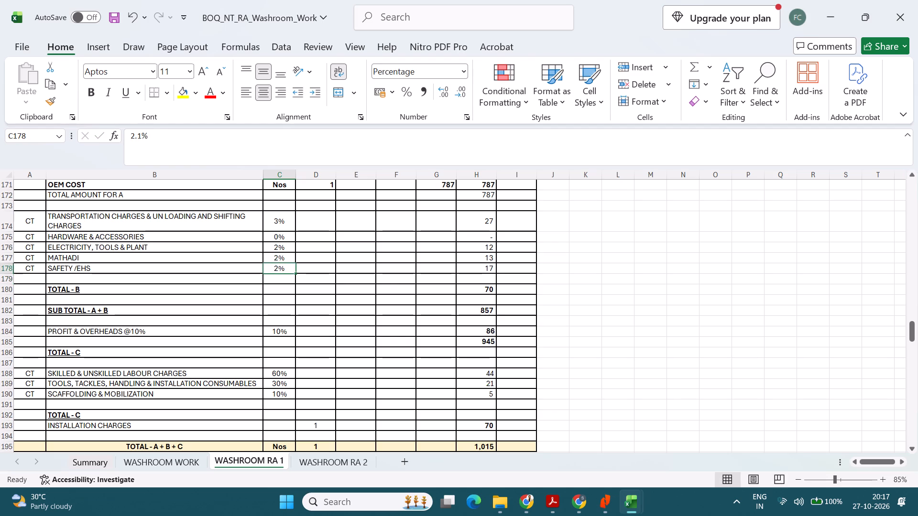
# Check the cable tray analysis on WASHROOM RA 1 against its linked rate in G15 on WASHROOM WORK.
pyautogui.scroll(3, 283, 241)
pyautogui.scroll(-3, 286, 255)
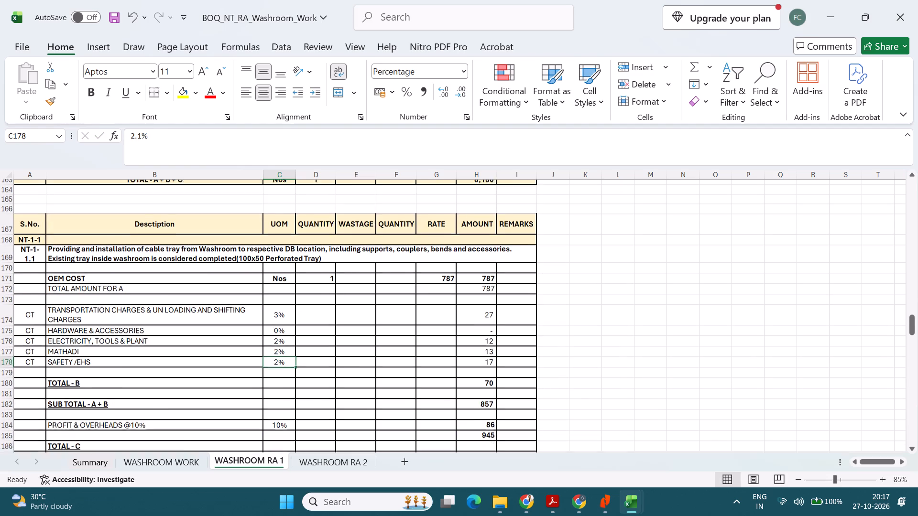
pyautogui.scroll(-3, 284, 268)
pyautogui.click(189, 461)
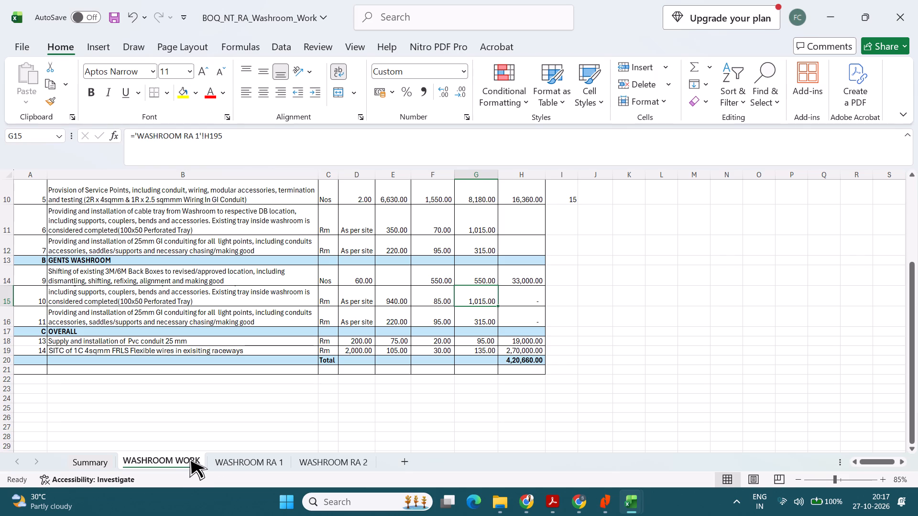
pyautogui.click(189, 458)
pyautogui.click(228, 464)
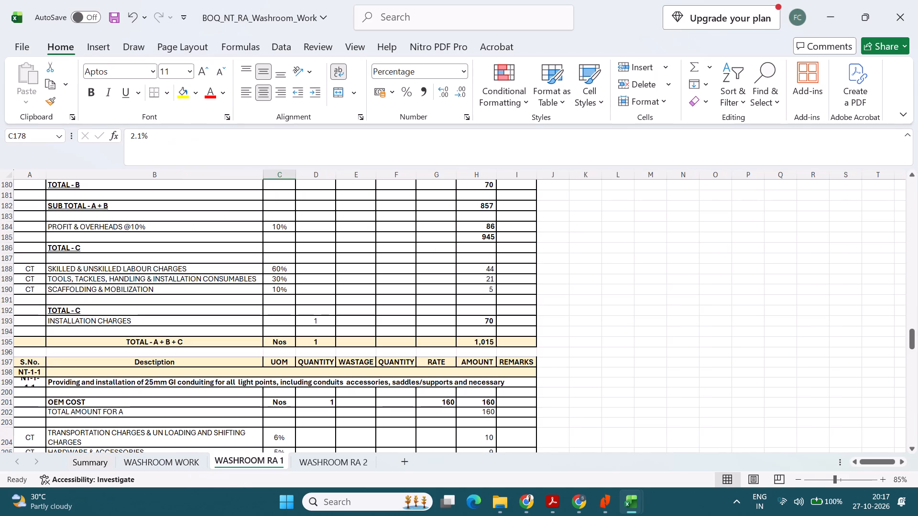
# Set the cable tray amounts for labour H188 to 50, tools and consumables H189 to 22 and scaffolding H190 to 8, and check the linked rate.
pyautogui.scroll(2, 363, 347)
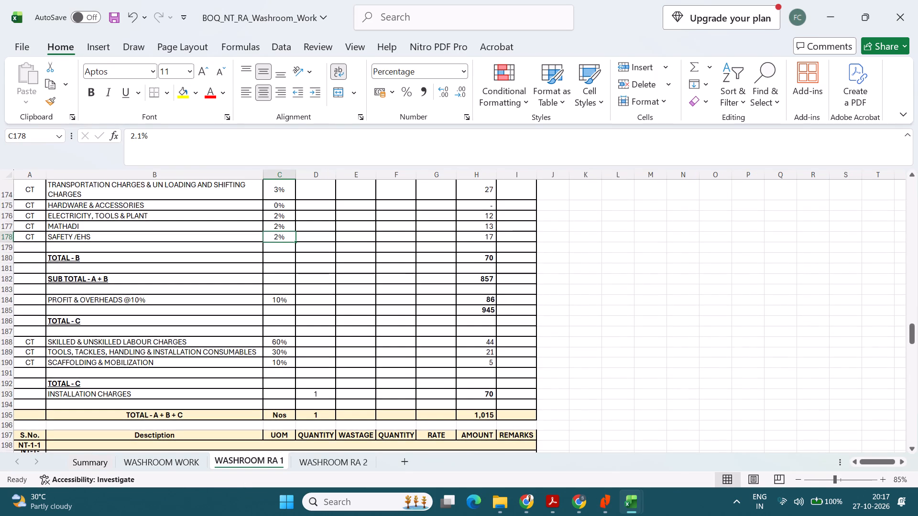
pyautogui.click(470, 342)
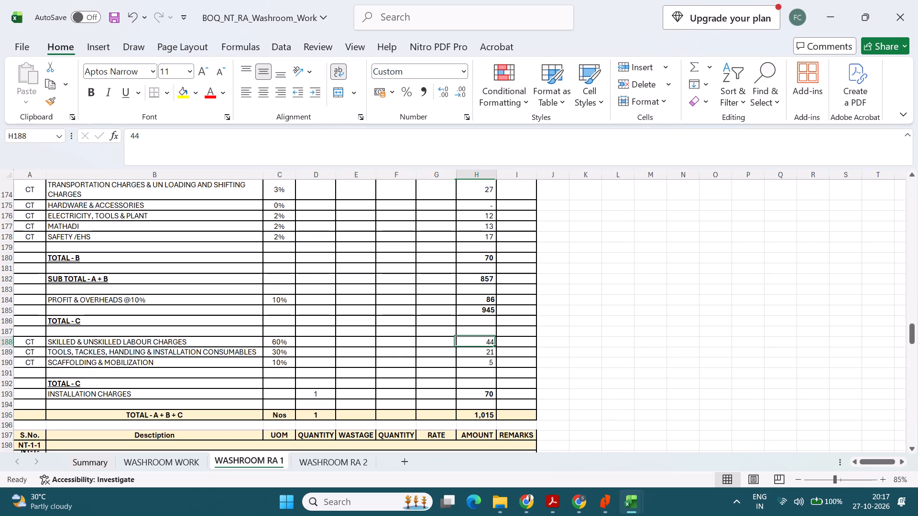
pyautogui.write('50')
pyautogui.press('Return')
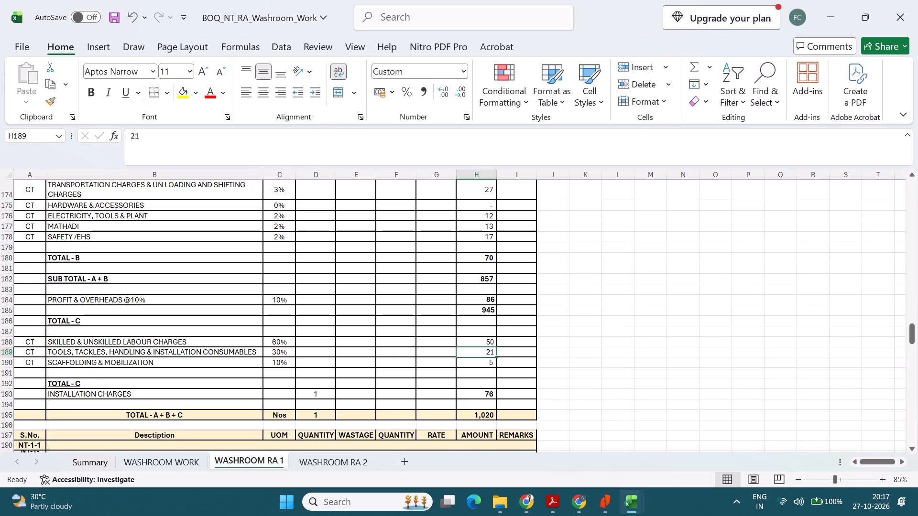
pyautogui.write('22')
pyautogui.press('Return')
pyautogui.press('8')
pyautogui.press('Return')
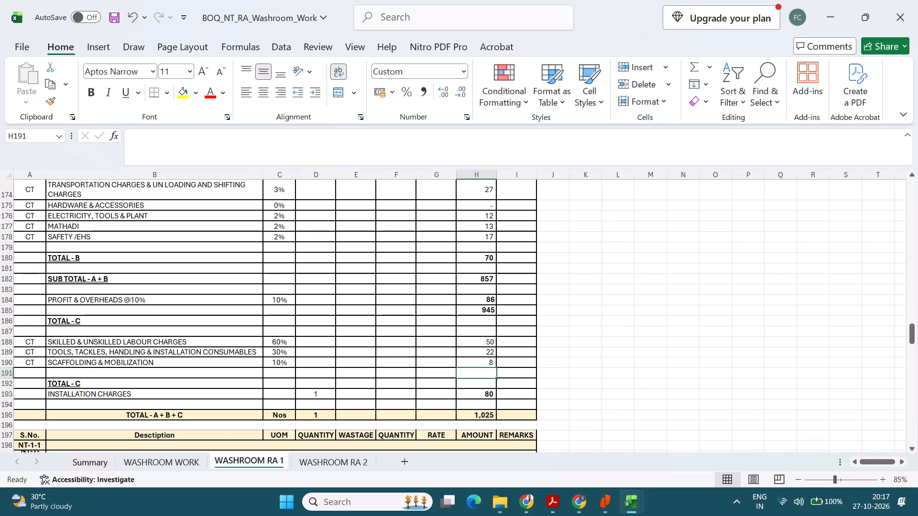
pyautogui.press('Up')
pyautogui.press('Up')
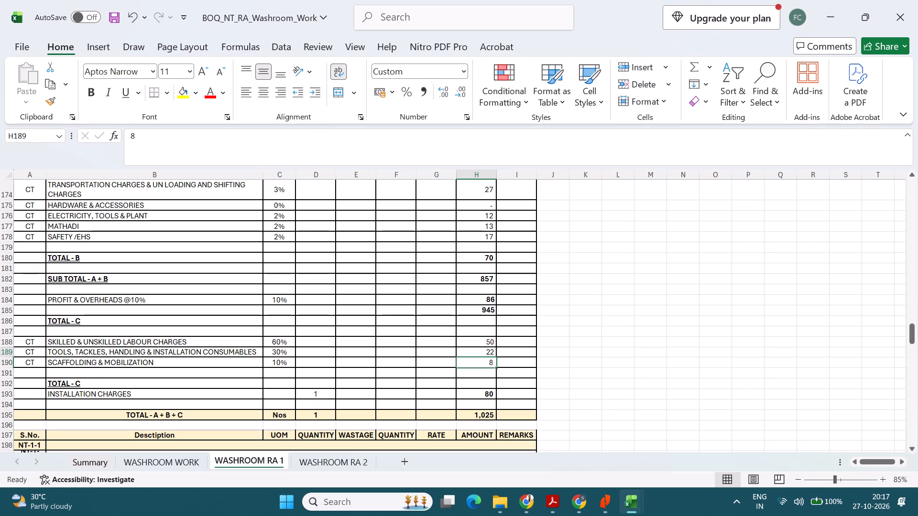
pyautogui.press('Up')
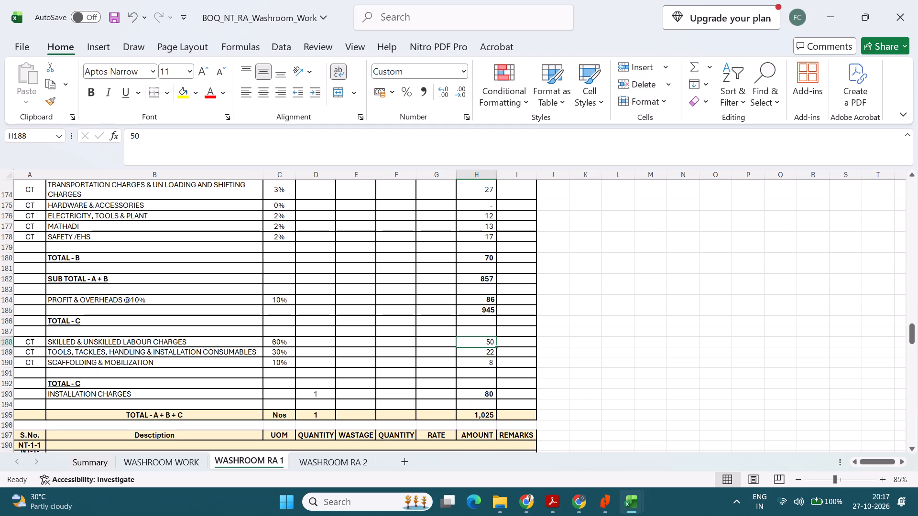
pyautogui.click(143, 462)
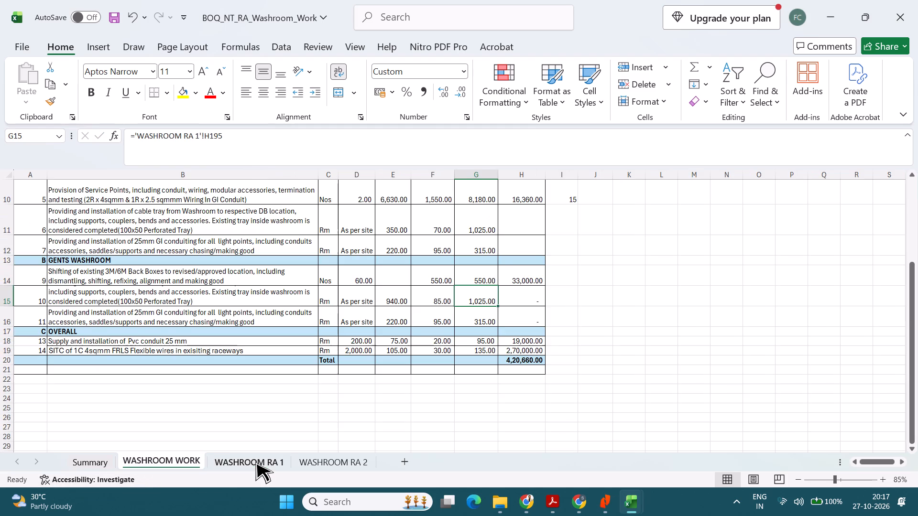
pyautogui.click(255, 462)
# Set the cable tray amounts for labour H188 to 53, tools and consumables H189 to 23 and scaffolding H190 to 9, and save the workbook.
pyautogui.click(486, 338)
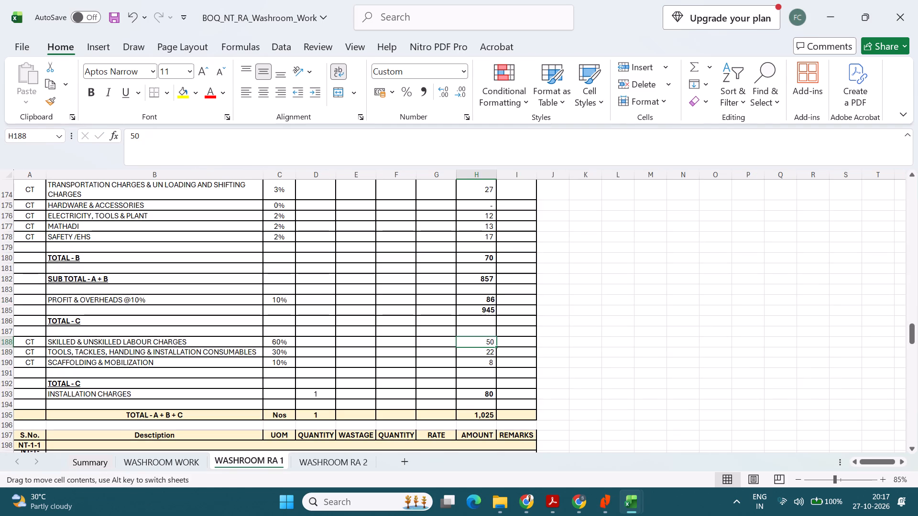
pyautogui.click(489, 342)
pyautogui.write('52')
pyautogui.press('Return')
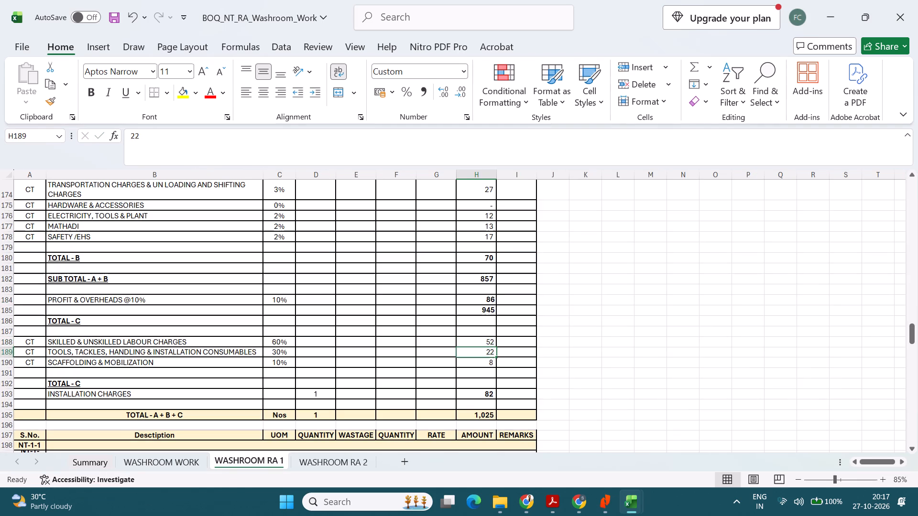
pyautogui.write('23')
pyautogui.press('Return')
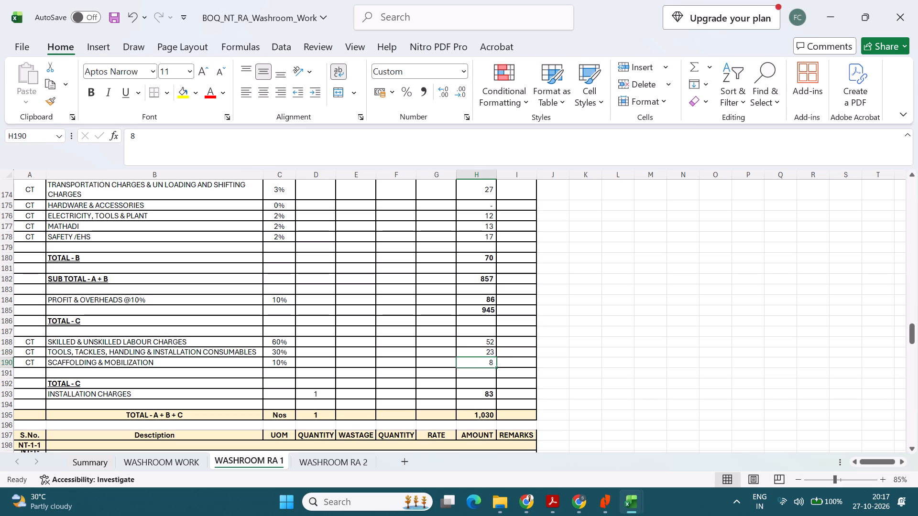
pyautogui.press('9')
pyautogui.press('Return')
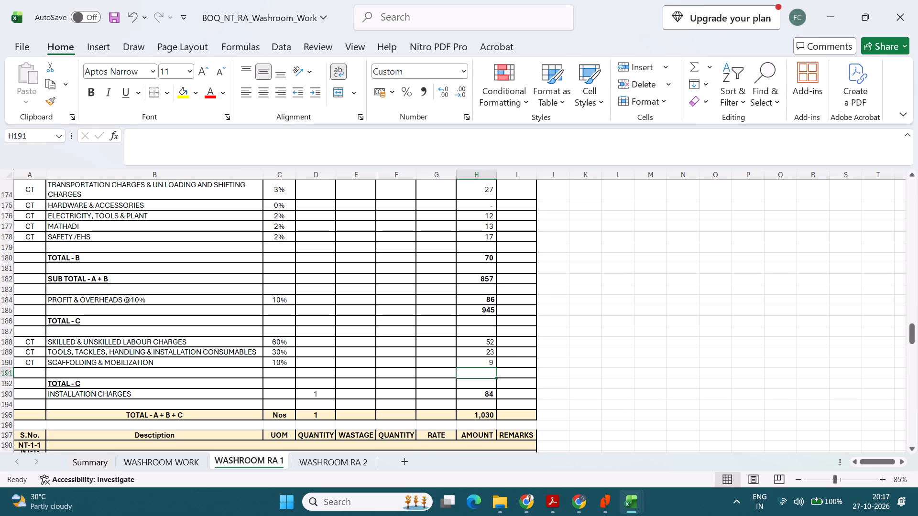
pyautogui.press('Up')
pyautogui.press('Up')
pyautogui.press('Up')
pyautogui.write('53')
pyautogui.press('Return')
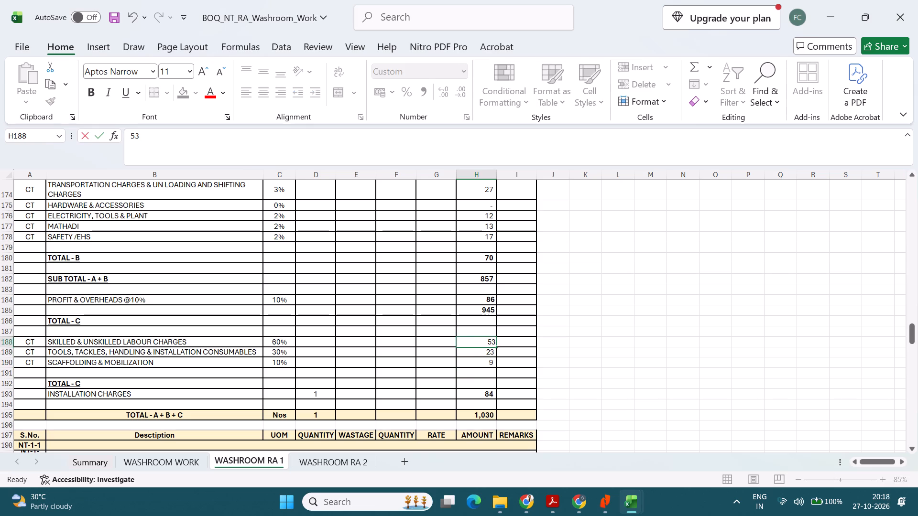
pyautogui.click(472, 360)
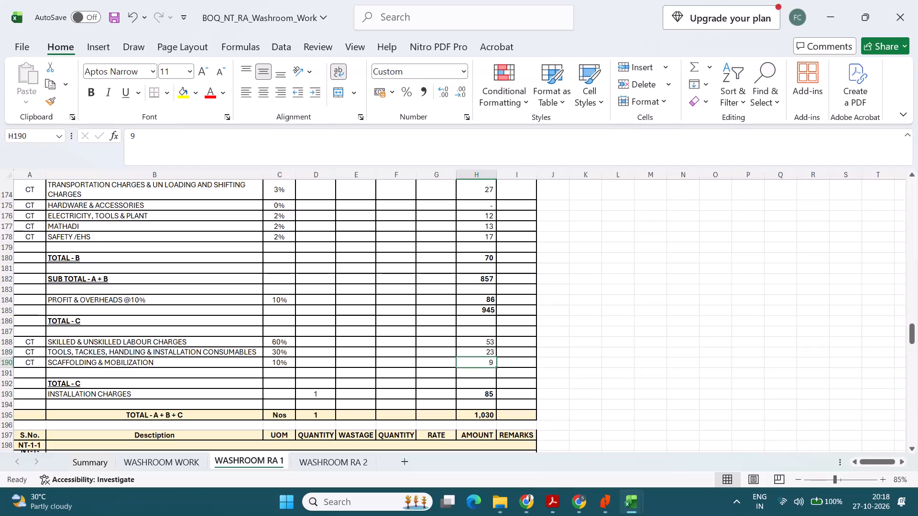
pyautogui.hotkey('ctrl', 's')
# Review the 25mm GI conduiting, back box shifting and second cable tray analyses further down WASHROOM RA 1.
pyautogui.scroll(-3, 417, 350)
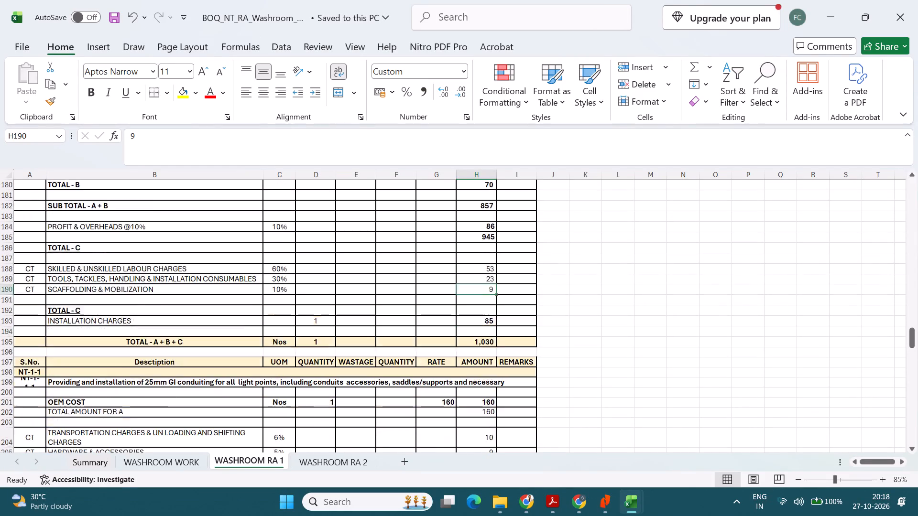
pyautogui.scroll(-3, 417, 367)
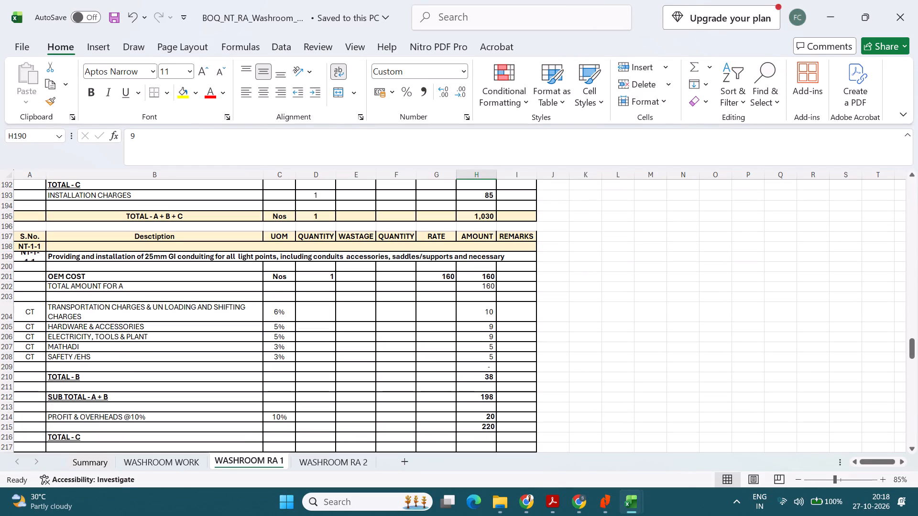
pyautogui.scroll(-5, 416, 370)
pyautogui.scroll(2, 415, 372)
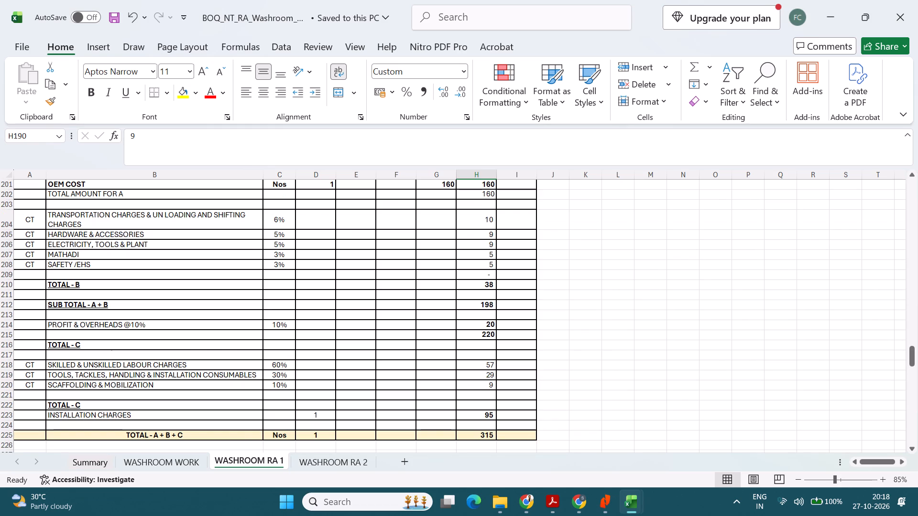
pyautogui.scroll(2, 415, 372)
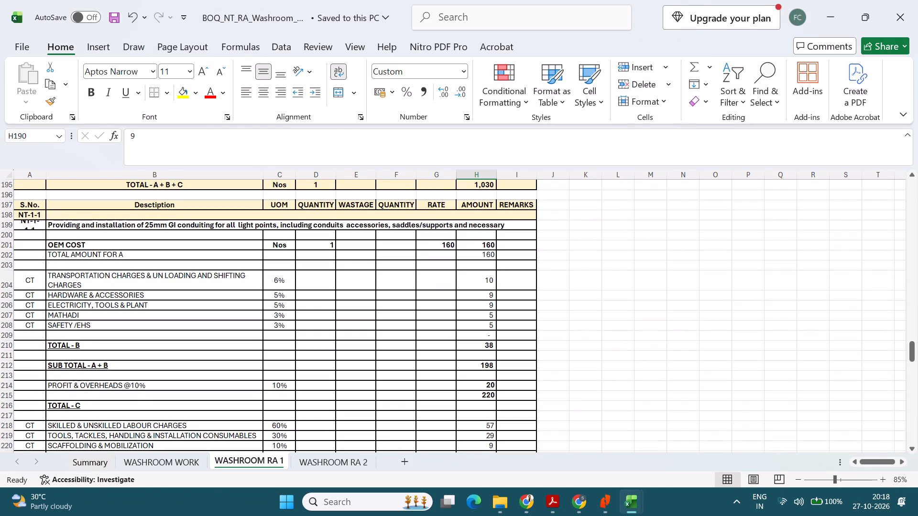
pyautogui.click(188, 455)
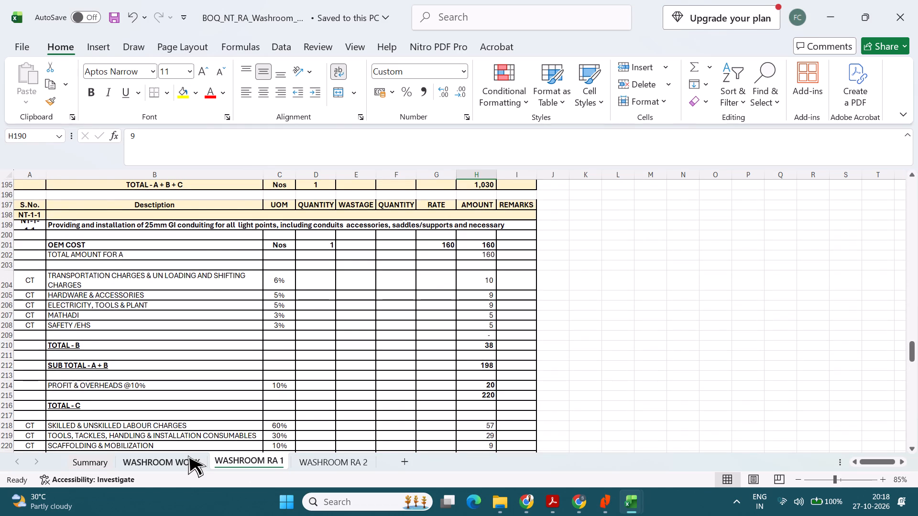
pyautogui.scroll(2, 125, 409)
pyautogui.scroll(-1, 125, 409)
pyautogui.click(232, 458)
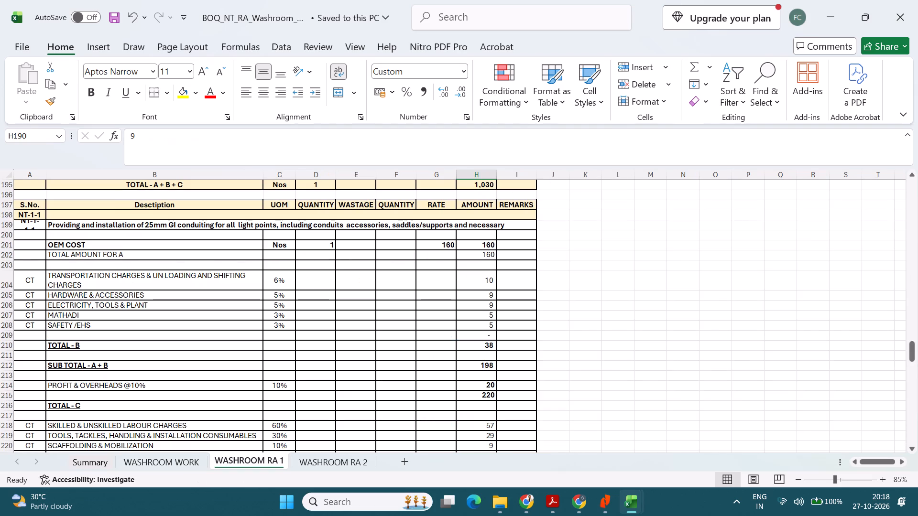
pyautogui.scroll(-3, 329, 355)
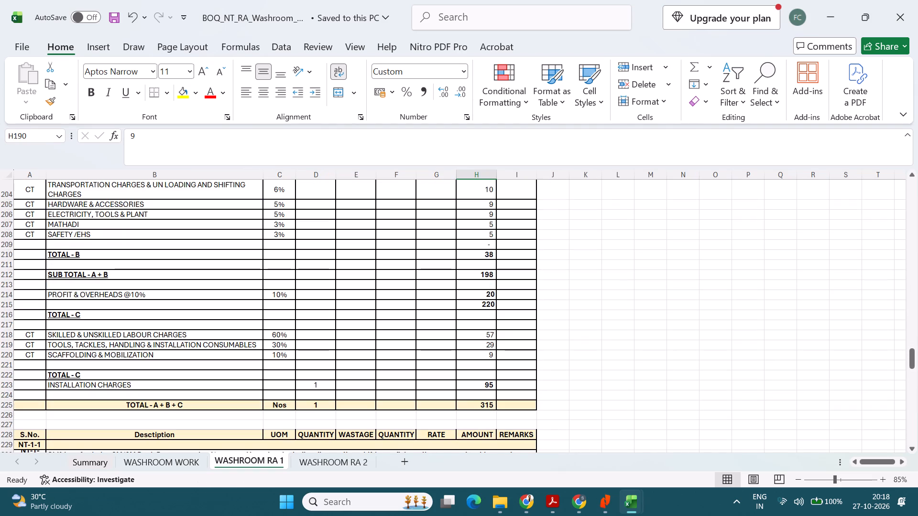
pyautogui.scroll(-4, 313, 383)
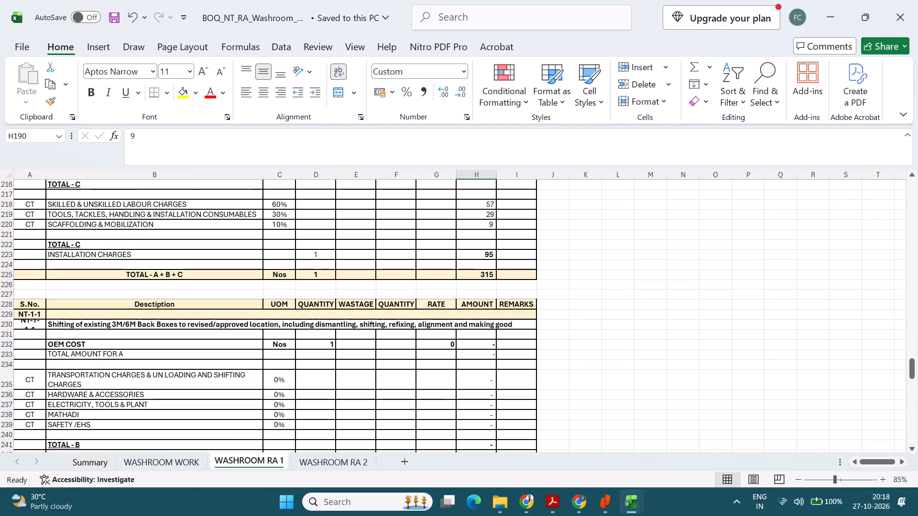
pyautogui.scroll(-4, 312, 386)
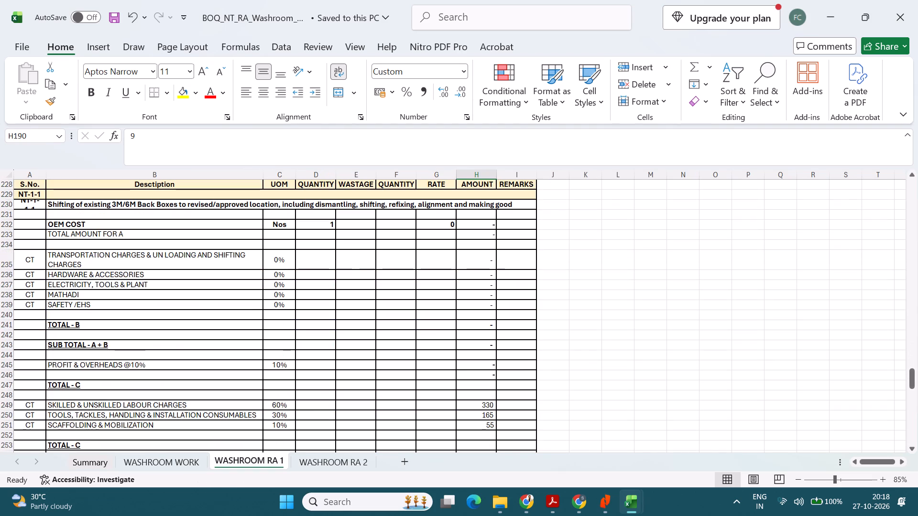
pyautogui.scroll(-7, 312, 387)
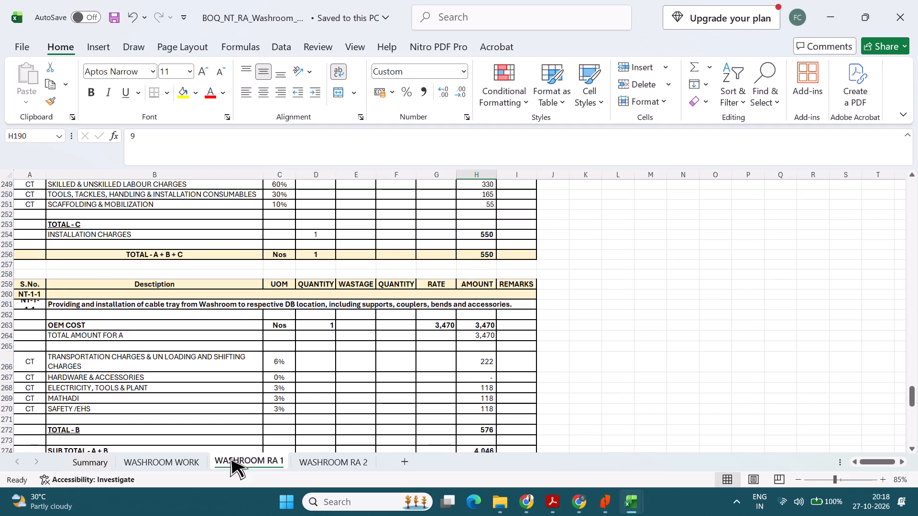
# On WASHROOM WORK, clear the stray numbers beside the BOQ table in I8:J11.
pyautogui.click(193, 462)
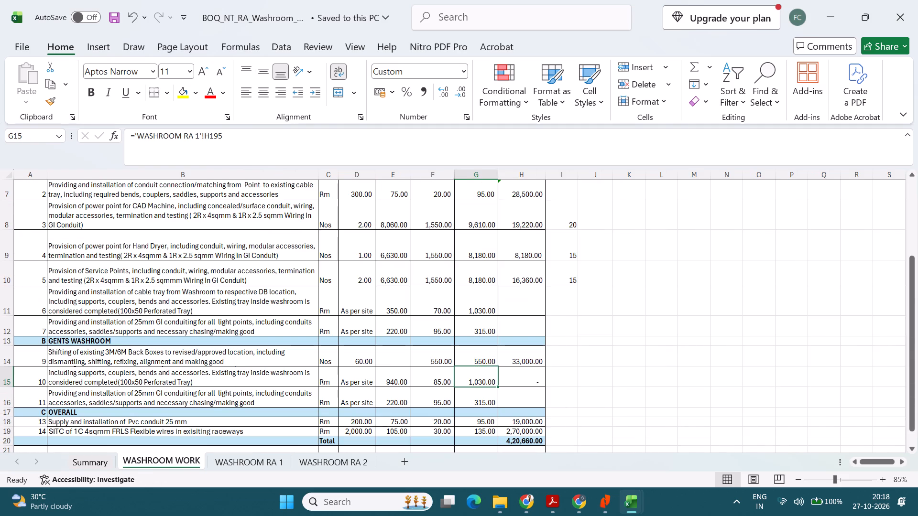
pyautogui.moveTo(569, 214); pyautogui.dragTo(607, 289)
pyautogui.press('Delete')
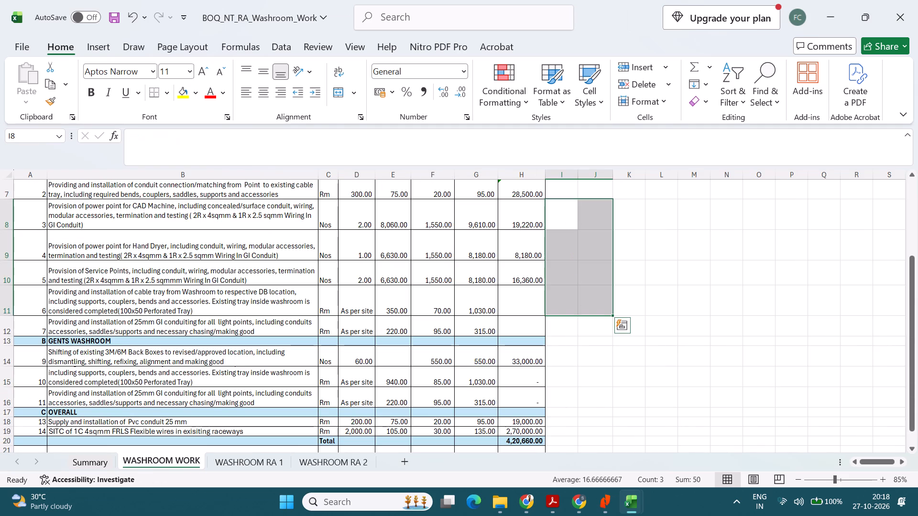
# Look over the WASHROOM WORK BOQ table from the ladies washroom items to the total row, and save the workbook.
pyautogui.scroll(-3, 431, 382)
pyautogui.scroll(12, 428, 379)
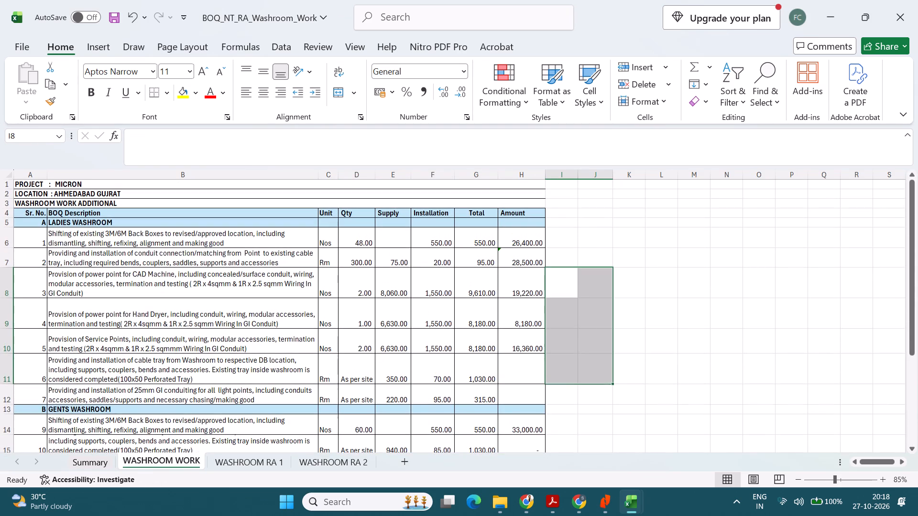
pyautogui.hotkey('ctrl', 's')
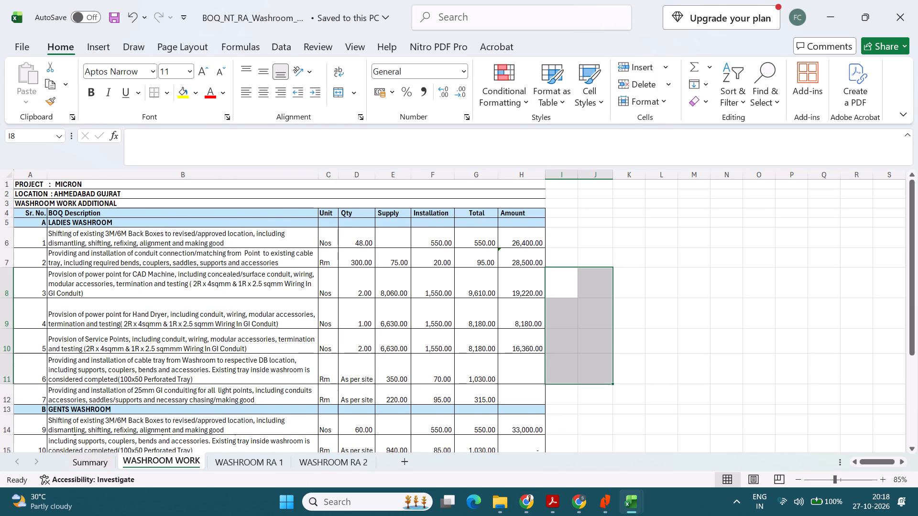
pyautogui.scroll(-2, 384, 396)
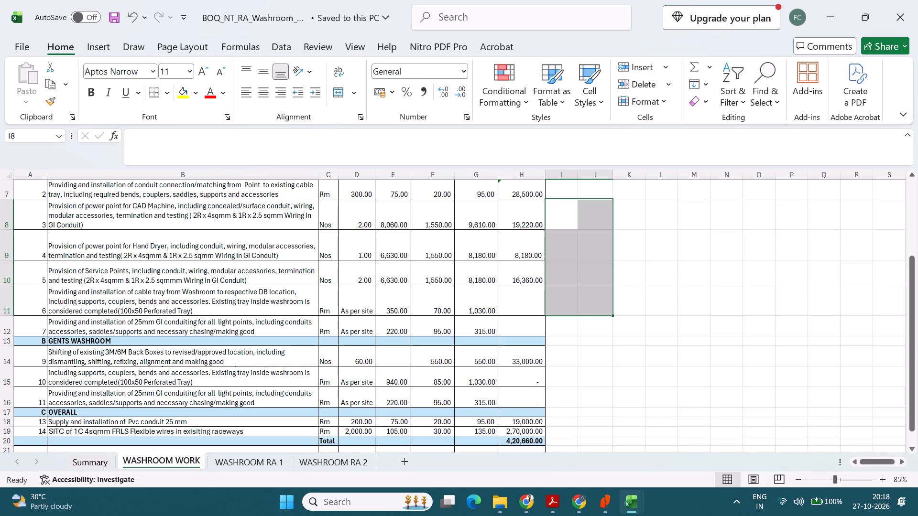
pyautogui.hotkey('ctrl', 's')
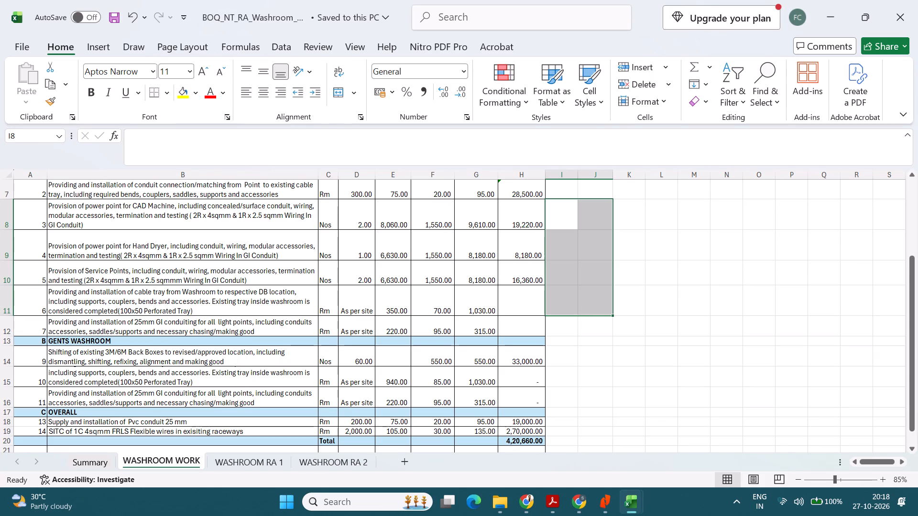
# On the Summary sheet, check the washroom work amount C5 and the total without taxes C7, and save the workbook.
pyautogui.click(98, 463)
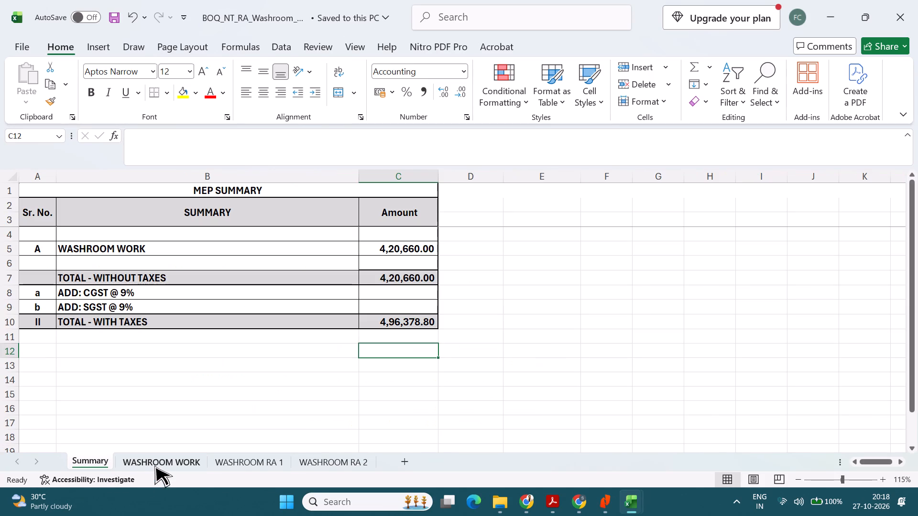
pyautogui.hotkey('ctrl', 's')
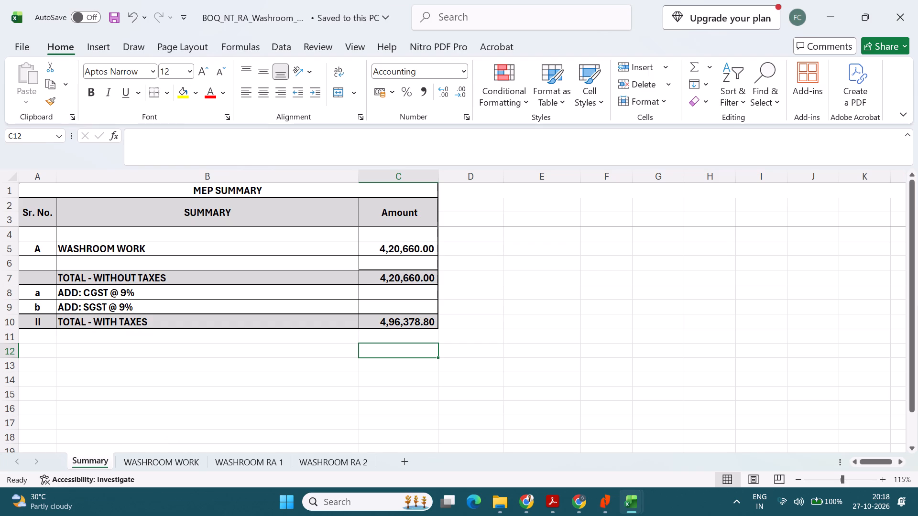
pyautogui.click(389, 247)
pyautogui.click(398, 276)
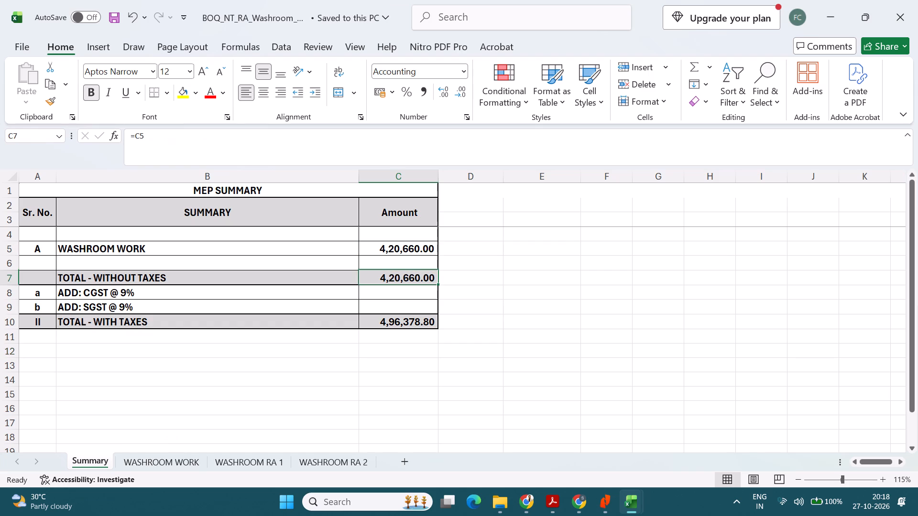
pyautogui.hotkey('ctrl', 's')
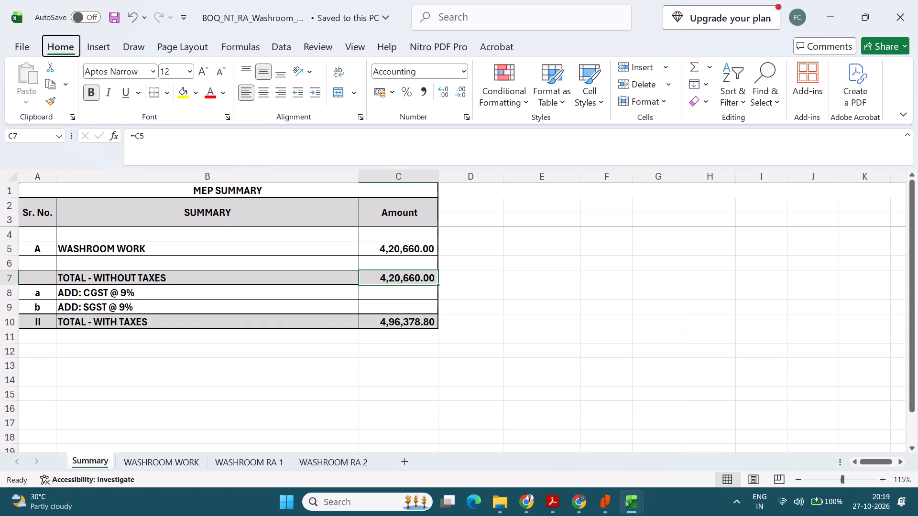
pyautogui.hotkey('ctrl', 's')
# Switch to the File Explorer window showing the Quotations folder of the MICRON project's FINAL folder.
pyautogui.hotkey('alt', 'Tab')
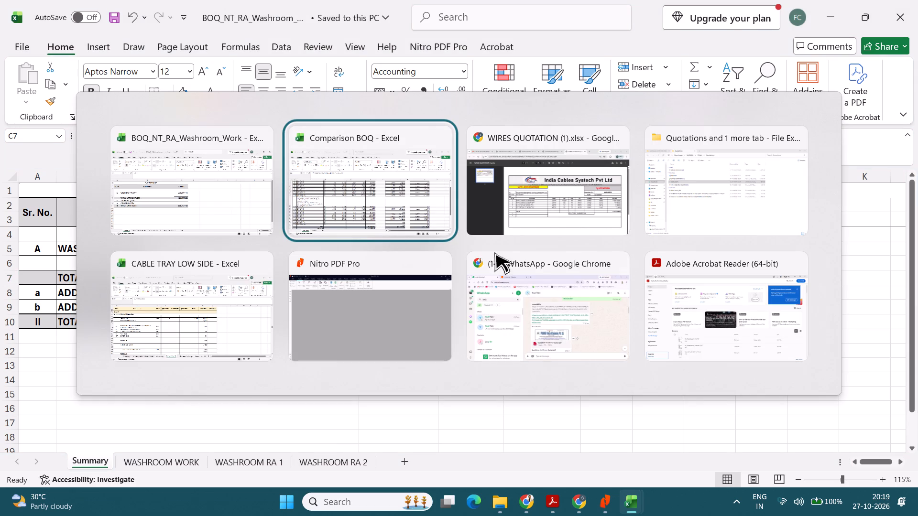
pyautogui.keyDown('alt'); pyautogui.click(699, 182); pyautogui.keyUp('alt')
pyautogui.click(428, 387)
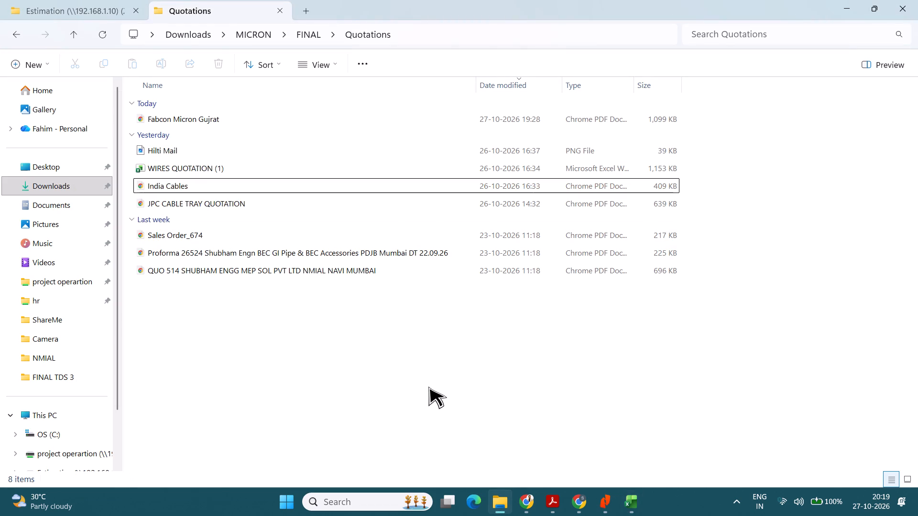